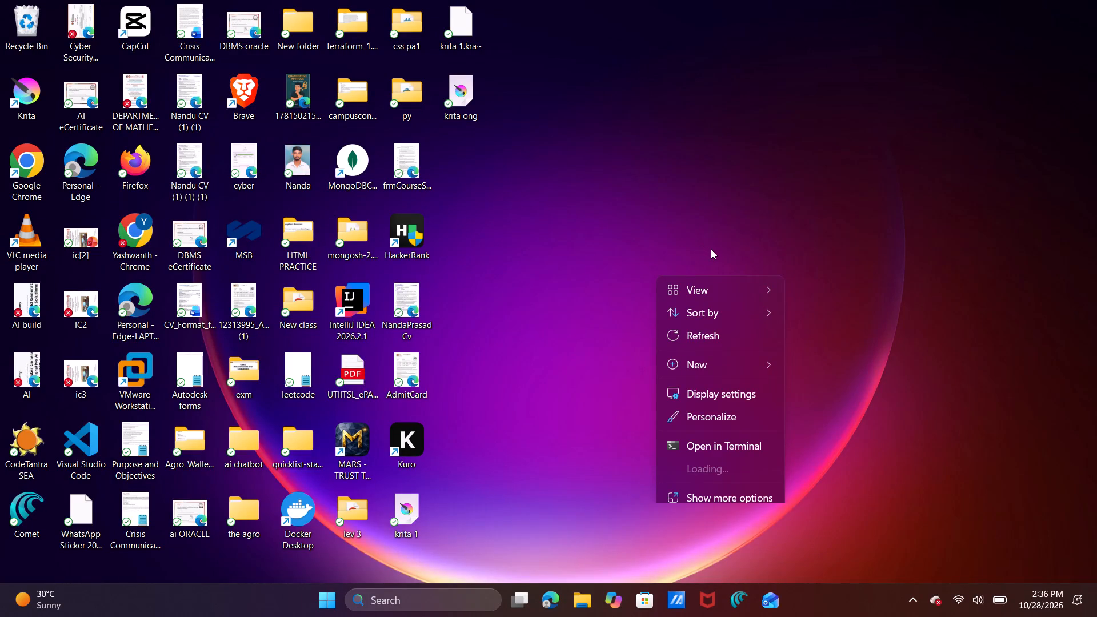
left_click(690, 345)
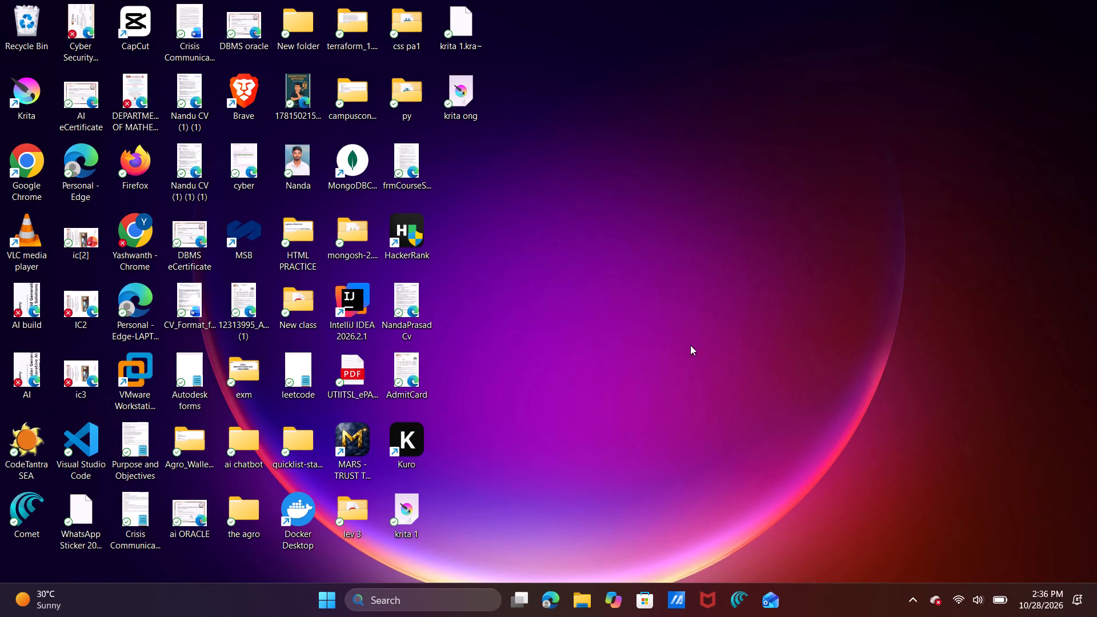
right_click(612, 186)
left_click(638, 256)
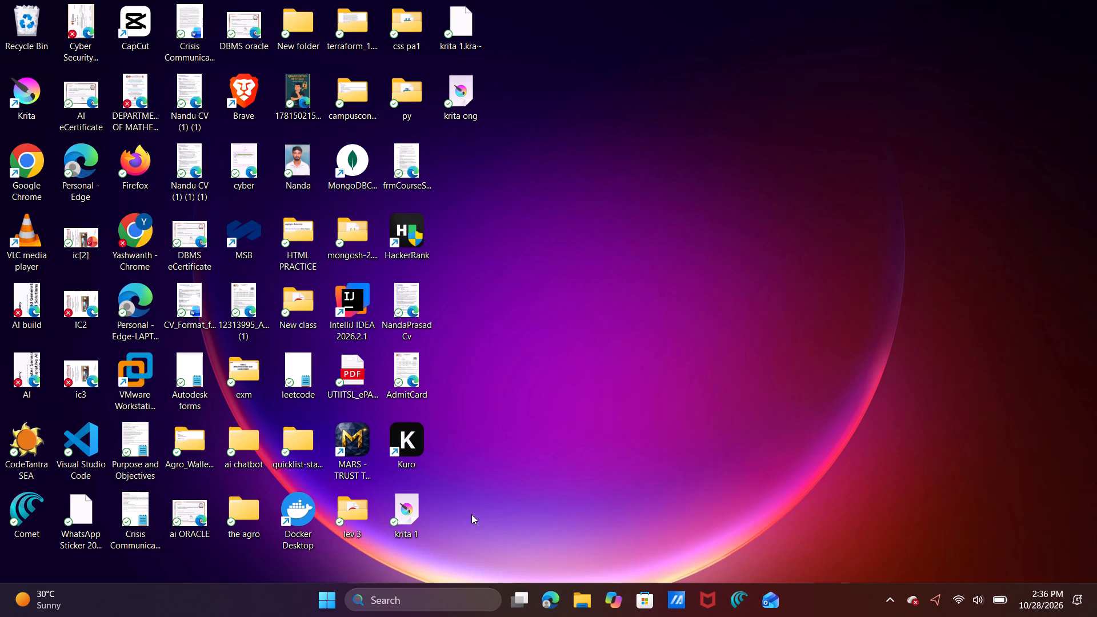
Open the "krita ong" drawing from the desktop.
double_click(467, 82)
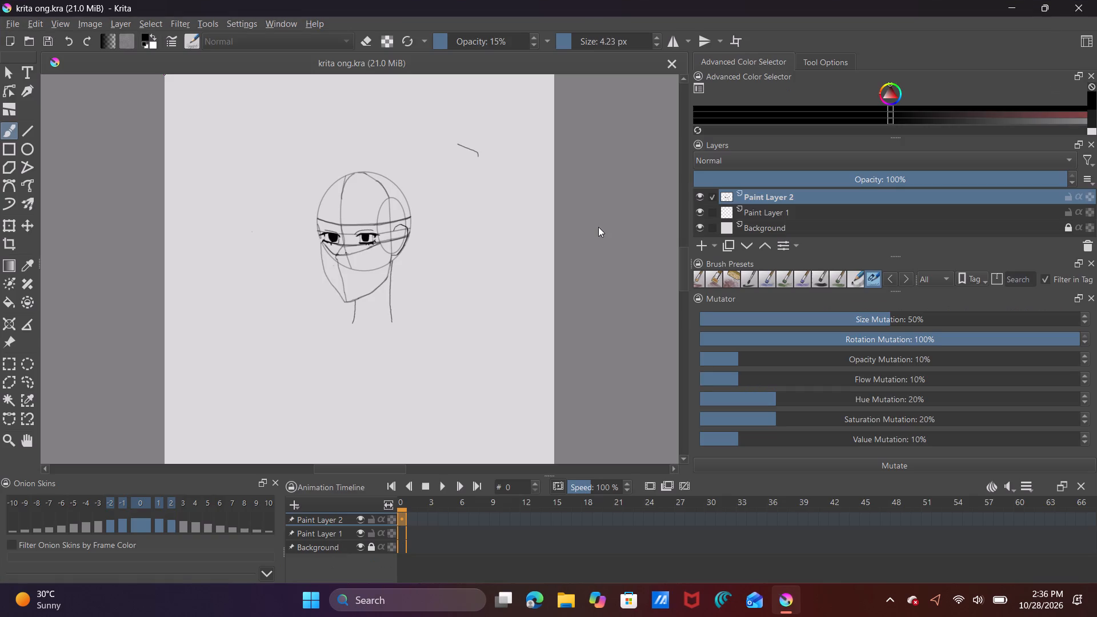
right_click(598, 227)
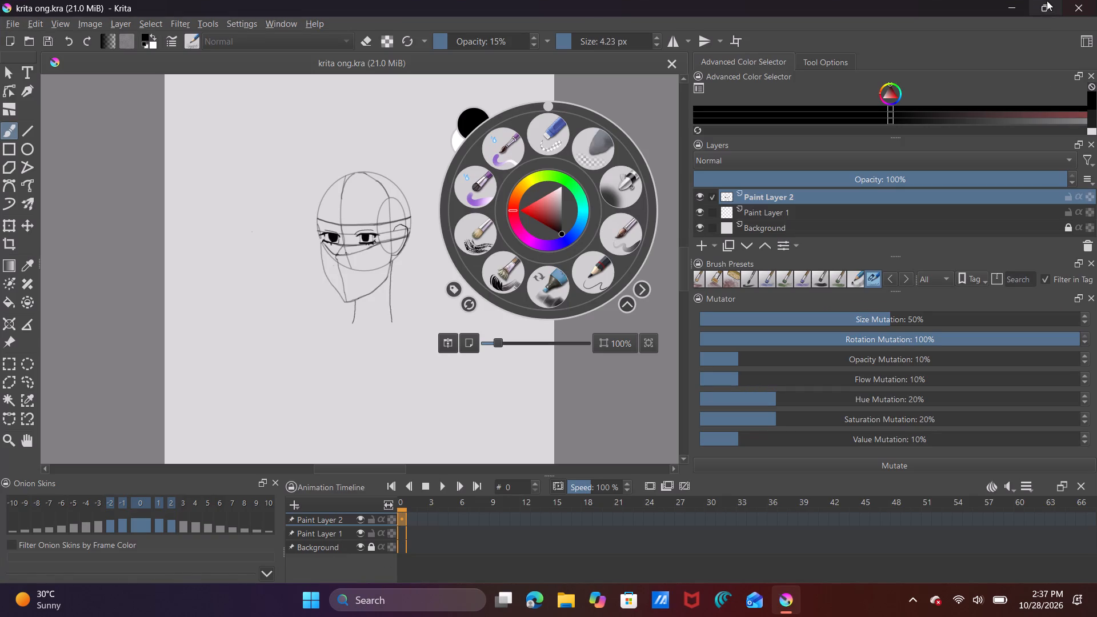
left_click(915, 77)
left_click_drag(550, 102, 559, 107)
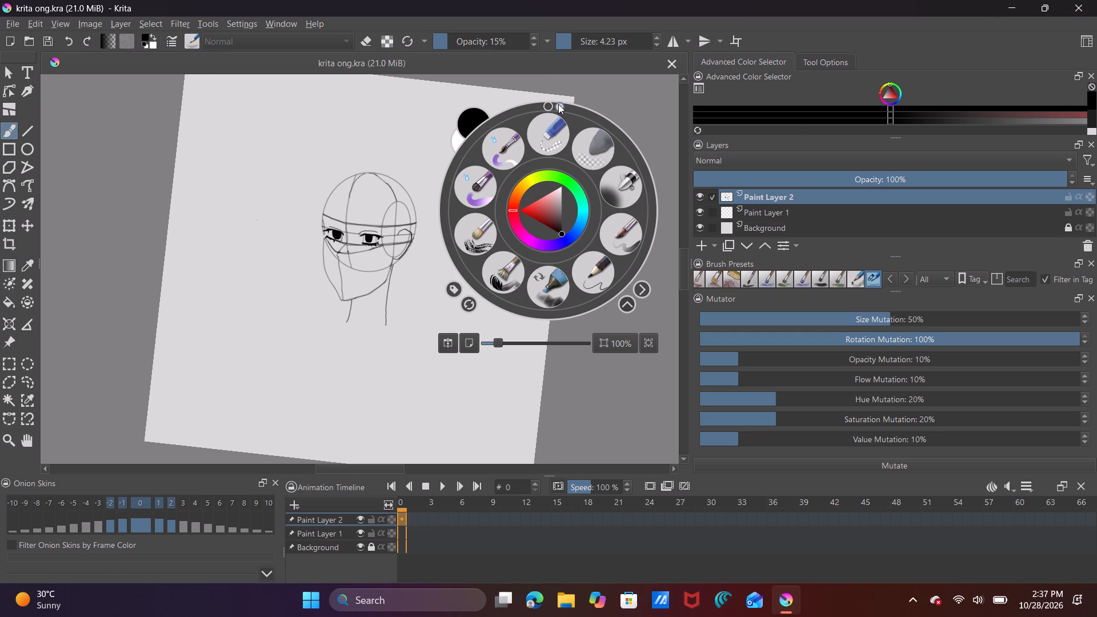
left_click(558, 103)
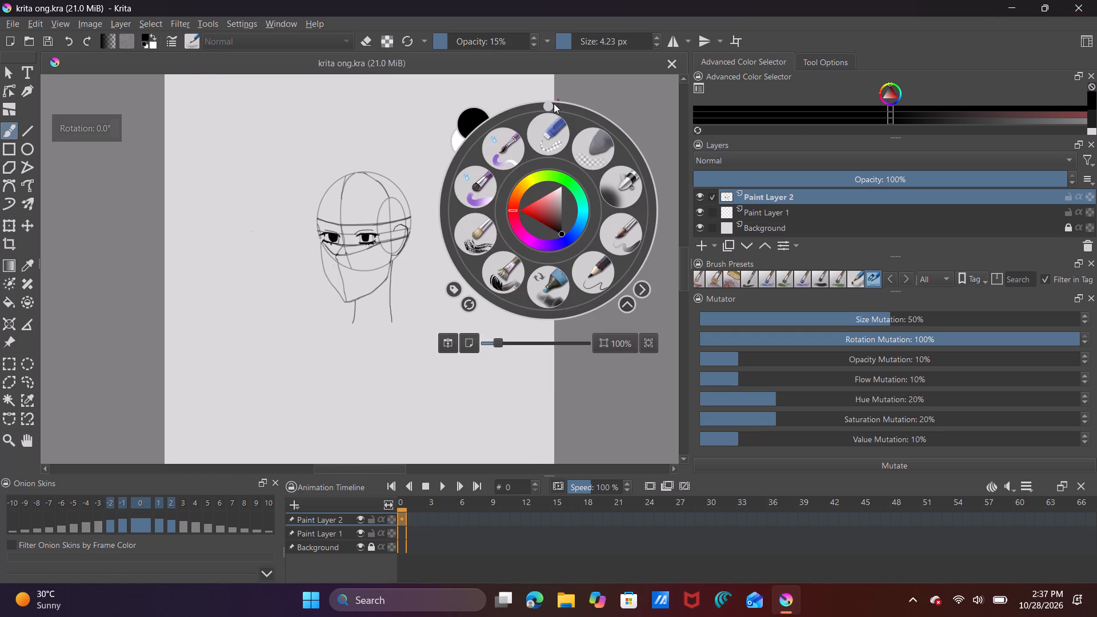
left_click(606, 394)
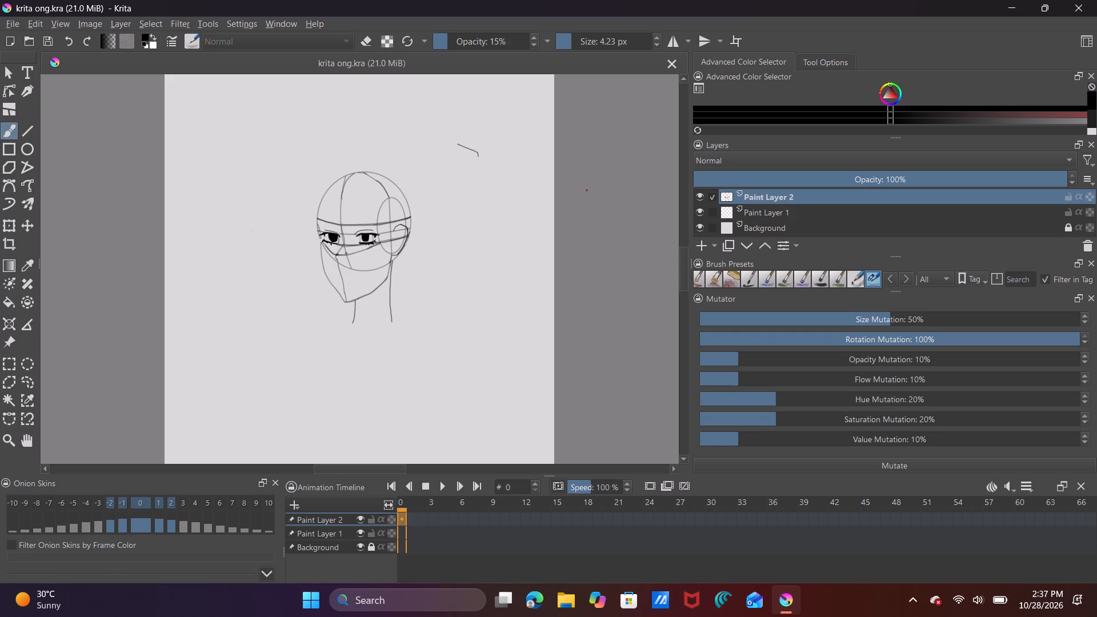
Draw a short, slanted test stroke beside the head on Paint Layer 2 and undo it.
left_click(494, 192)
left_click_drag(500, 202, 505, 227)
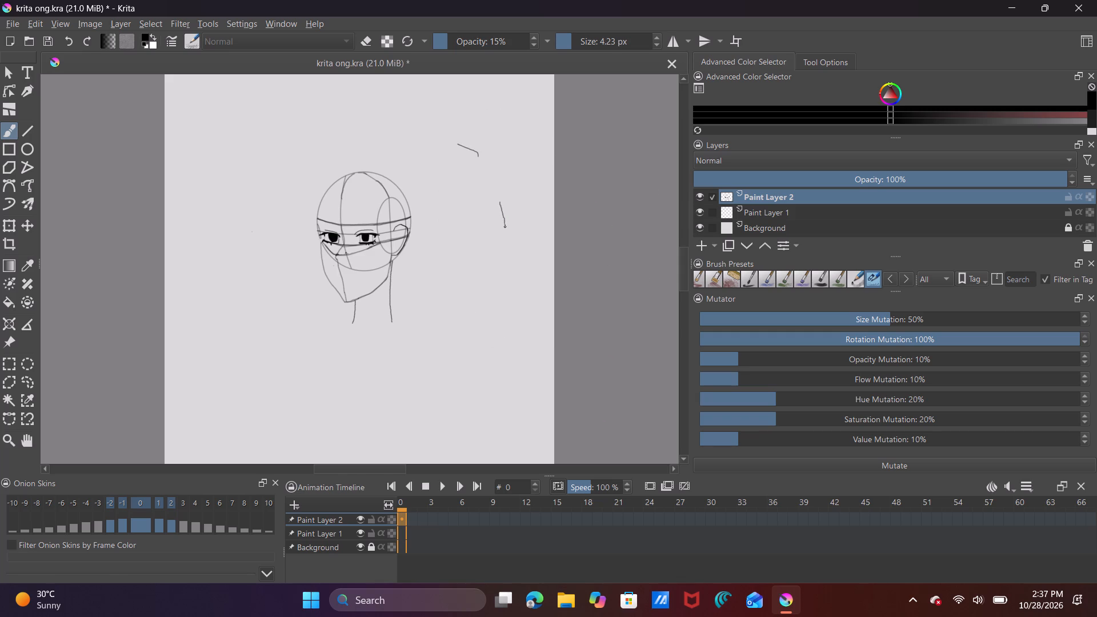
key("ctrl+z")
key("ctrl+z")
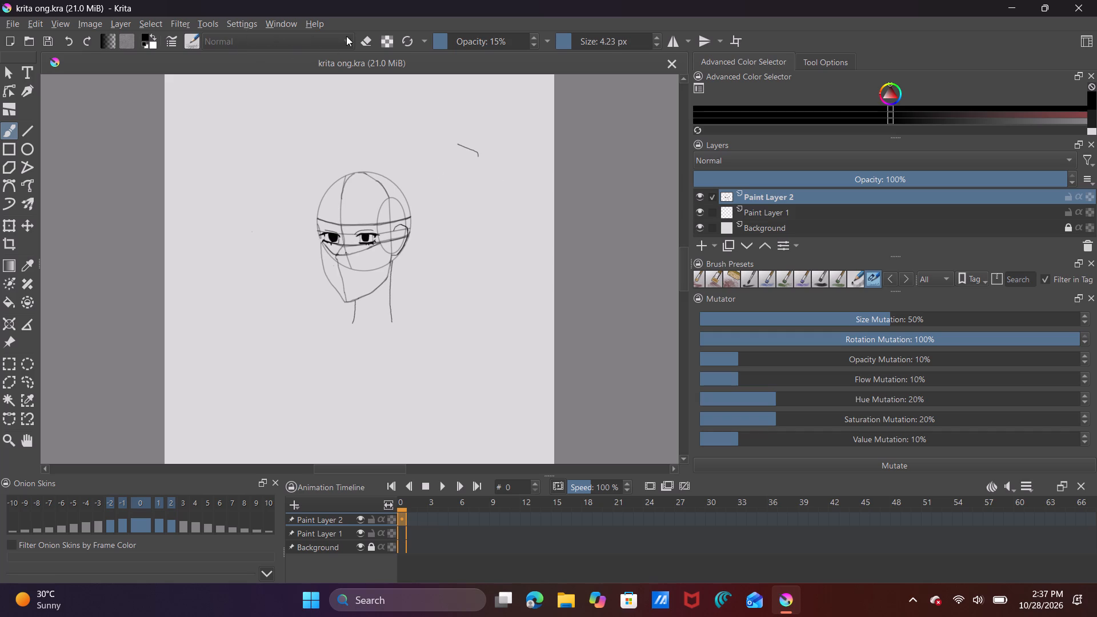
Erase the stray short line above and beside the head on Paint Layer 2, using the eraser brush preset at 50 px.
left_click(363, 38)
left_click_drag(455, 145, 458, 143)
left_click_drag(458, 143, 462, 138)
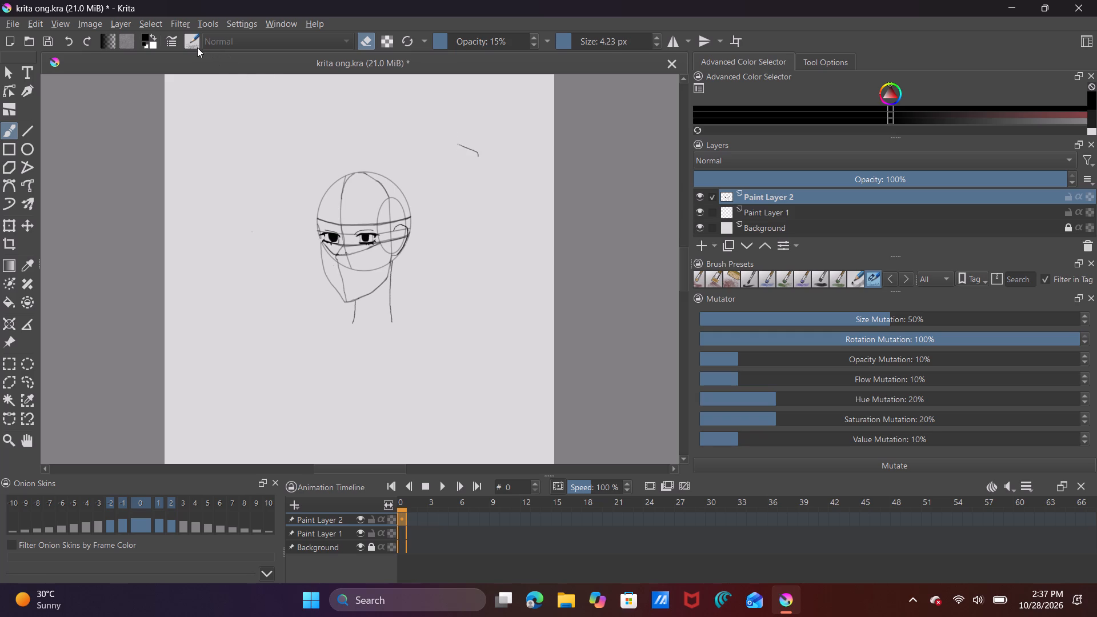
left_click(195, 43)
scroll(254, 102, "up", 4)
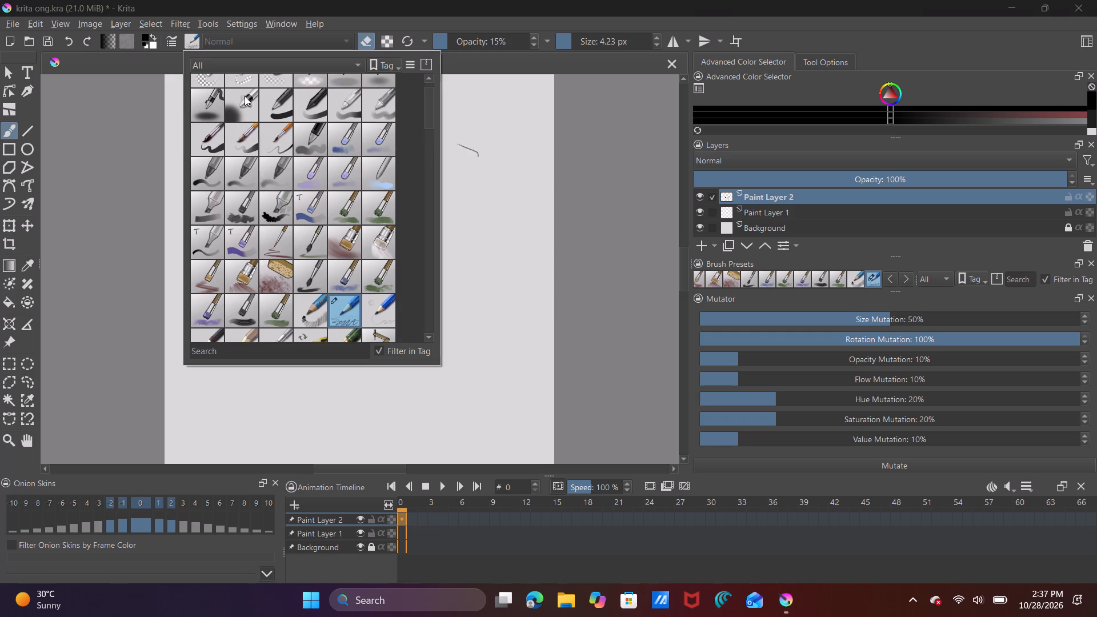
left_click(209, 94)
left_click(465, 130)
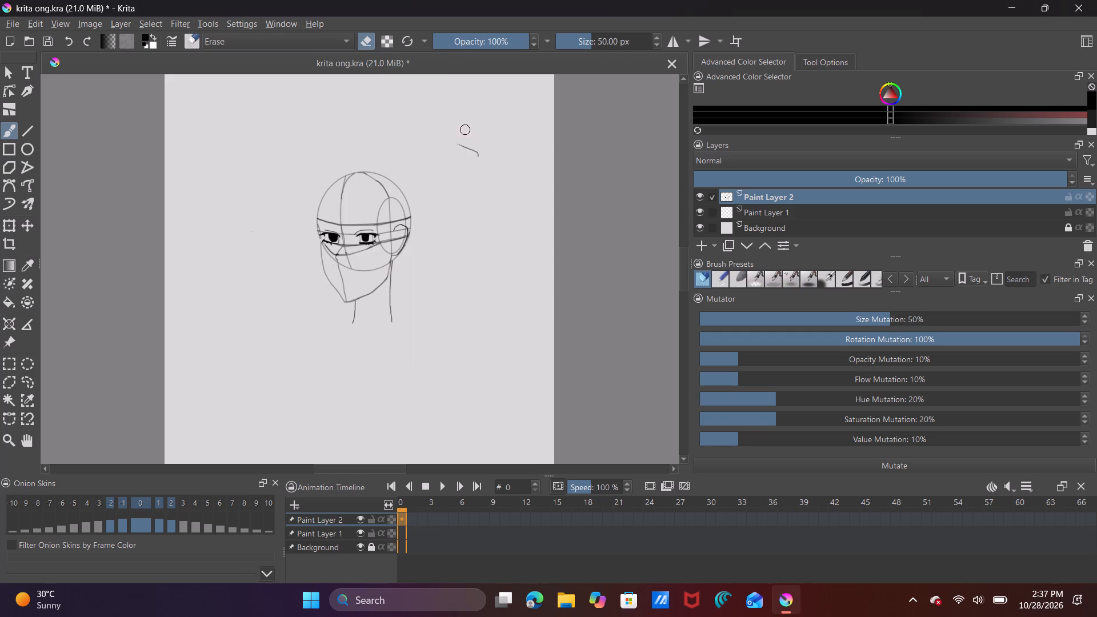
left_click_drag(456, 144, 478, 162)
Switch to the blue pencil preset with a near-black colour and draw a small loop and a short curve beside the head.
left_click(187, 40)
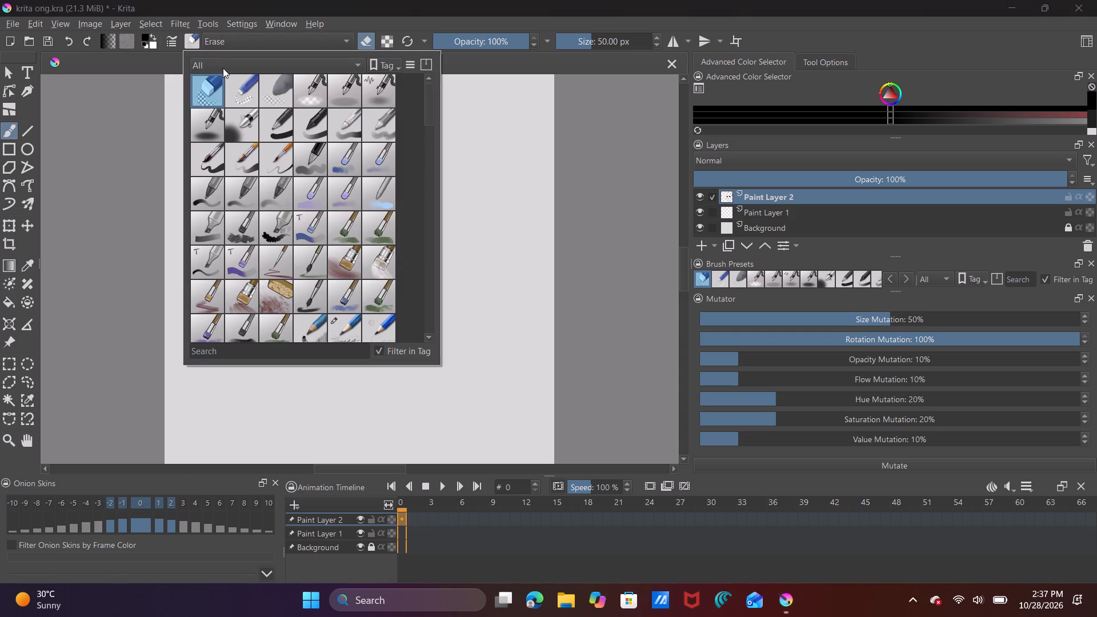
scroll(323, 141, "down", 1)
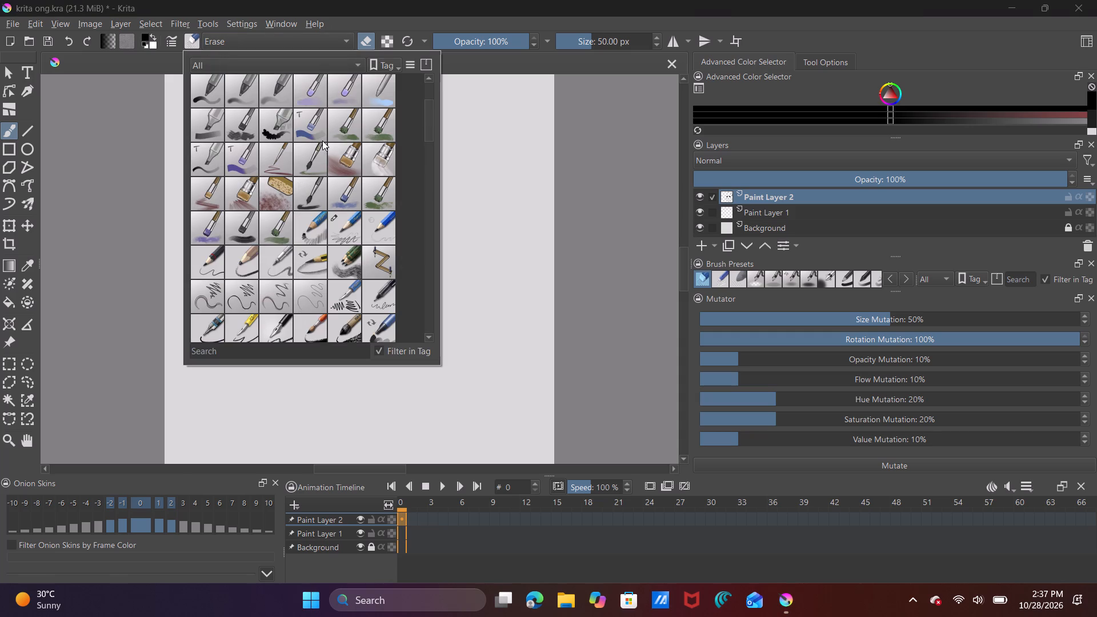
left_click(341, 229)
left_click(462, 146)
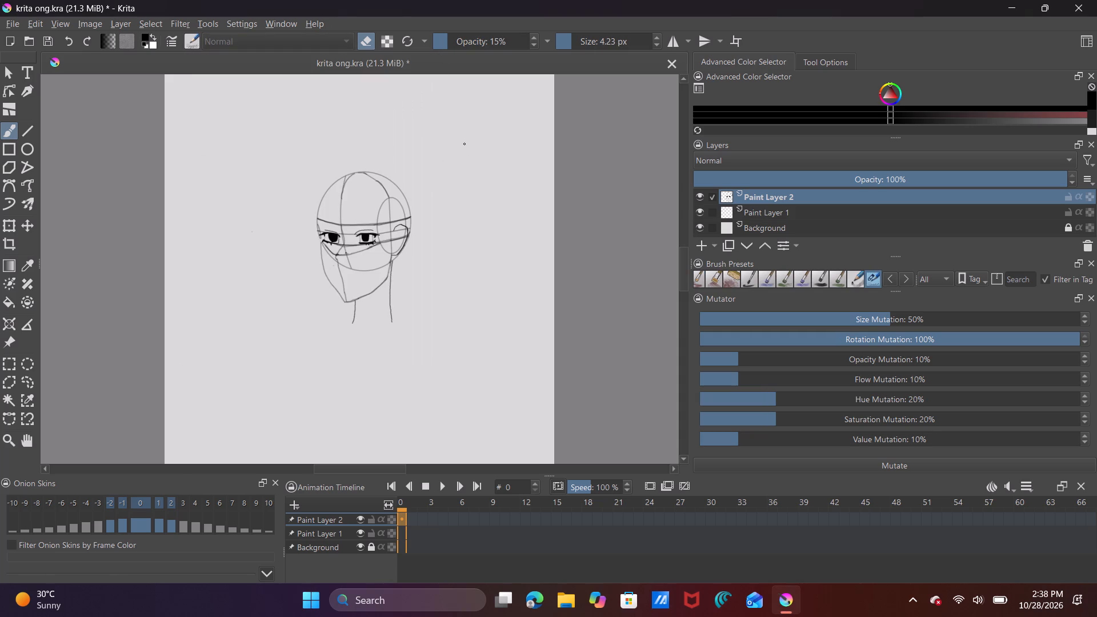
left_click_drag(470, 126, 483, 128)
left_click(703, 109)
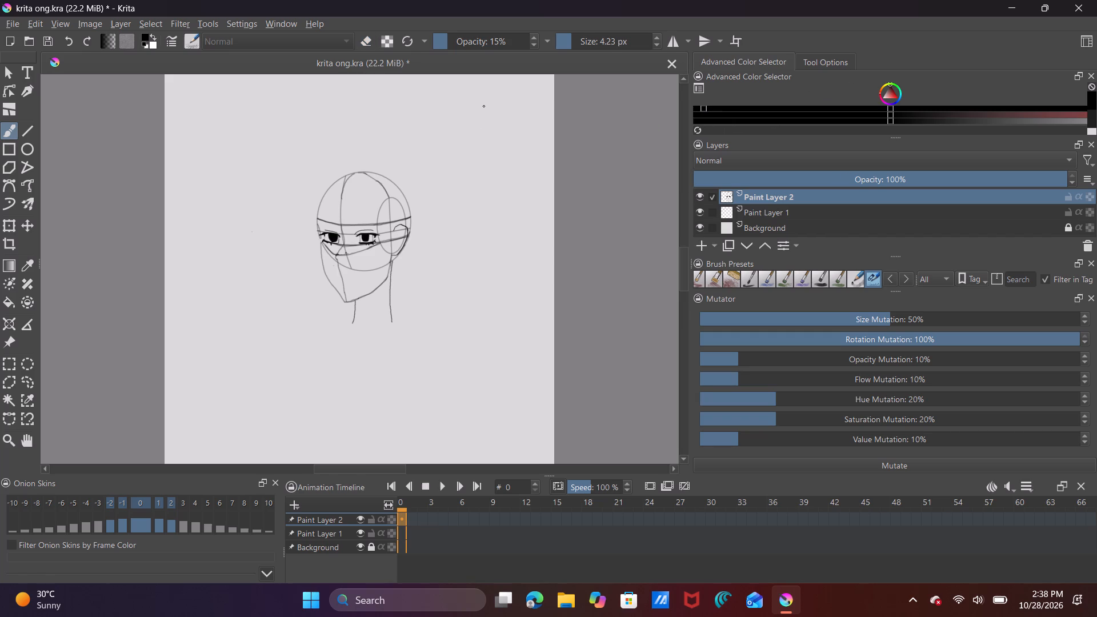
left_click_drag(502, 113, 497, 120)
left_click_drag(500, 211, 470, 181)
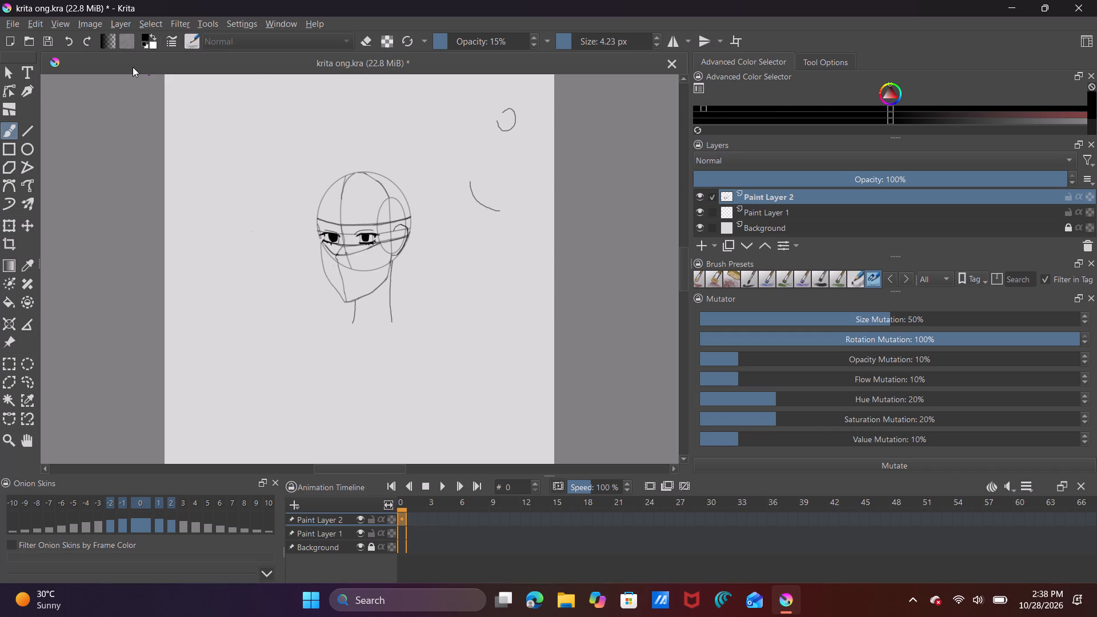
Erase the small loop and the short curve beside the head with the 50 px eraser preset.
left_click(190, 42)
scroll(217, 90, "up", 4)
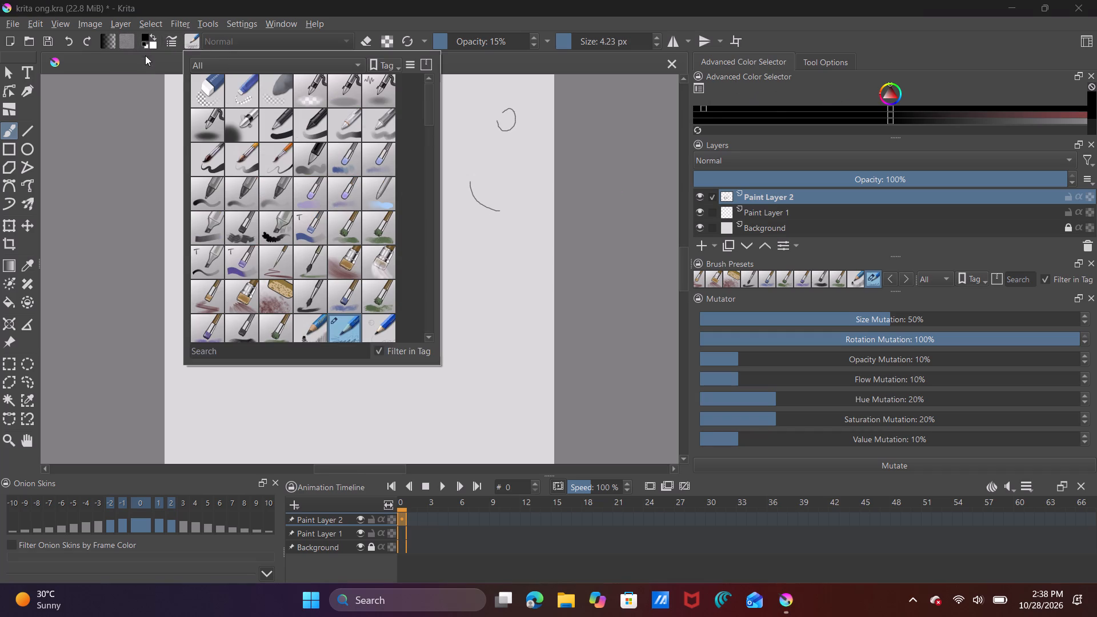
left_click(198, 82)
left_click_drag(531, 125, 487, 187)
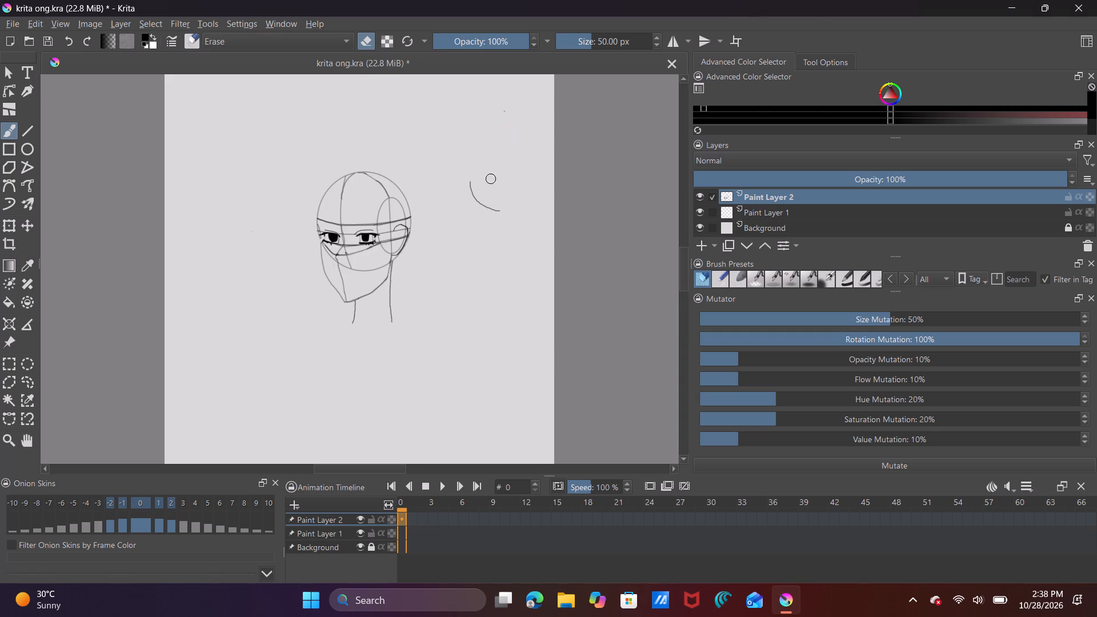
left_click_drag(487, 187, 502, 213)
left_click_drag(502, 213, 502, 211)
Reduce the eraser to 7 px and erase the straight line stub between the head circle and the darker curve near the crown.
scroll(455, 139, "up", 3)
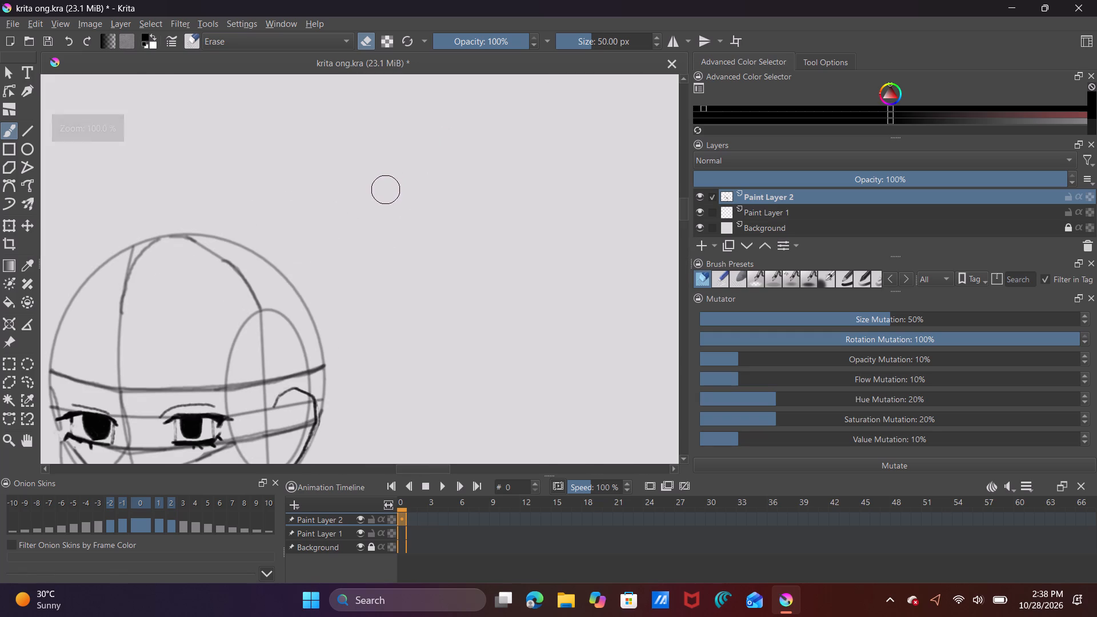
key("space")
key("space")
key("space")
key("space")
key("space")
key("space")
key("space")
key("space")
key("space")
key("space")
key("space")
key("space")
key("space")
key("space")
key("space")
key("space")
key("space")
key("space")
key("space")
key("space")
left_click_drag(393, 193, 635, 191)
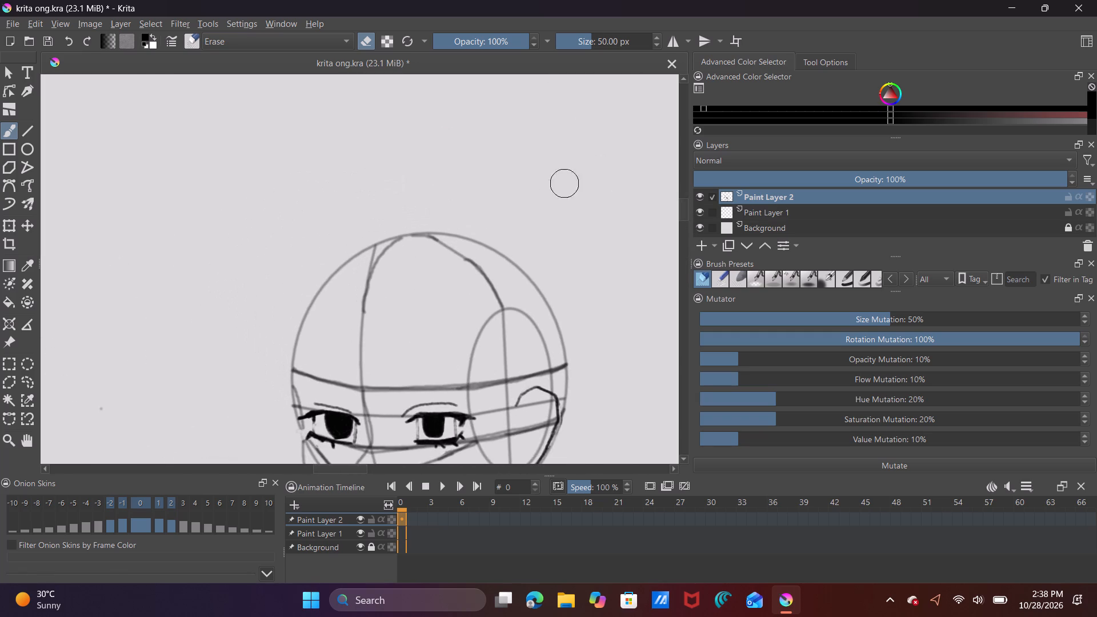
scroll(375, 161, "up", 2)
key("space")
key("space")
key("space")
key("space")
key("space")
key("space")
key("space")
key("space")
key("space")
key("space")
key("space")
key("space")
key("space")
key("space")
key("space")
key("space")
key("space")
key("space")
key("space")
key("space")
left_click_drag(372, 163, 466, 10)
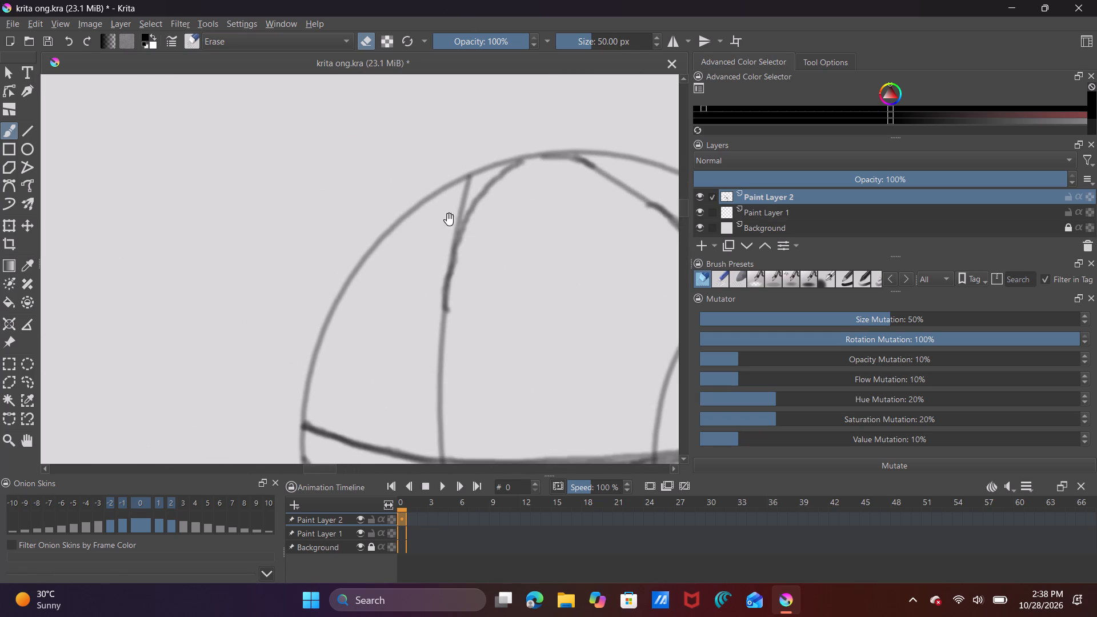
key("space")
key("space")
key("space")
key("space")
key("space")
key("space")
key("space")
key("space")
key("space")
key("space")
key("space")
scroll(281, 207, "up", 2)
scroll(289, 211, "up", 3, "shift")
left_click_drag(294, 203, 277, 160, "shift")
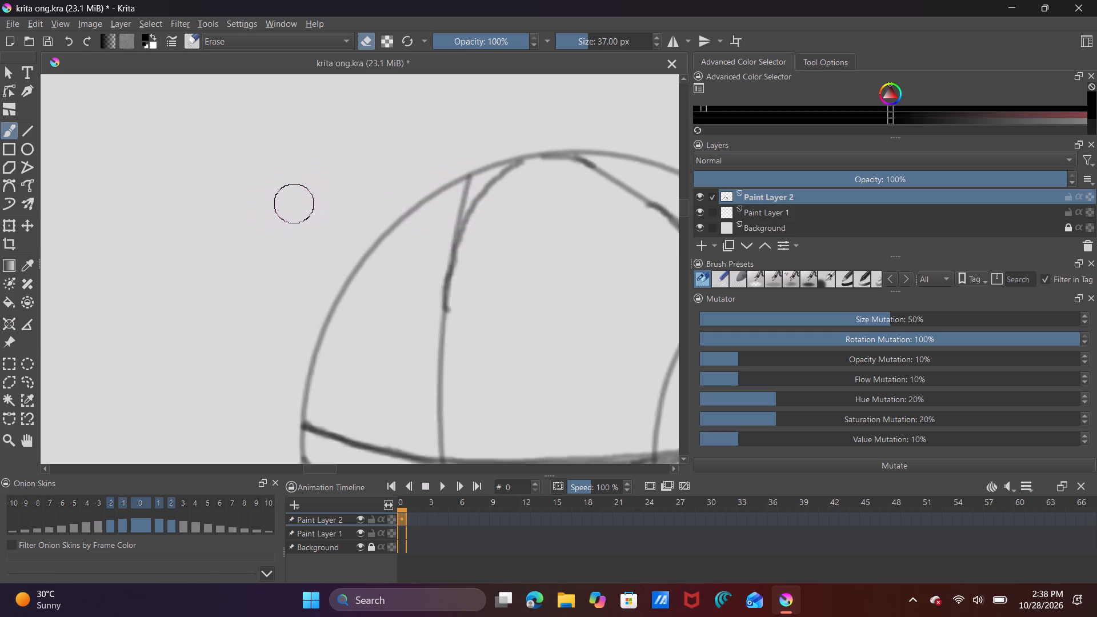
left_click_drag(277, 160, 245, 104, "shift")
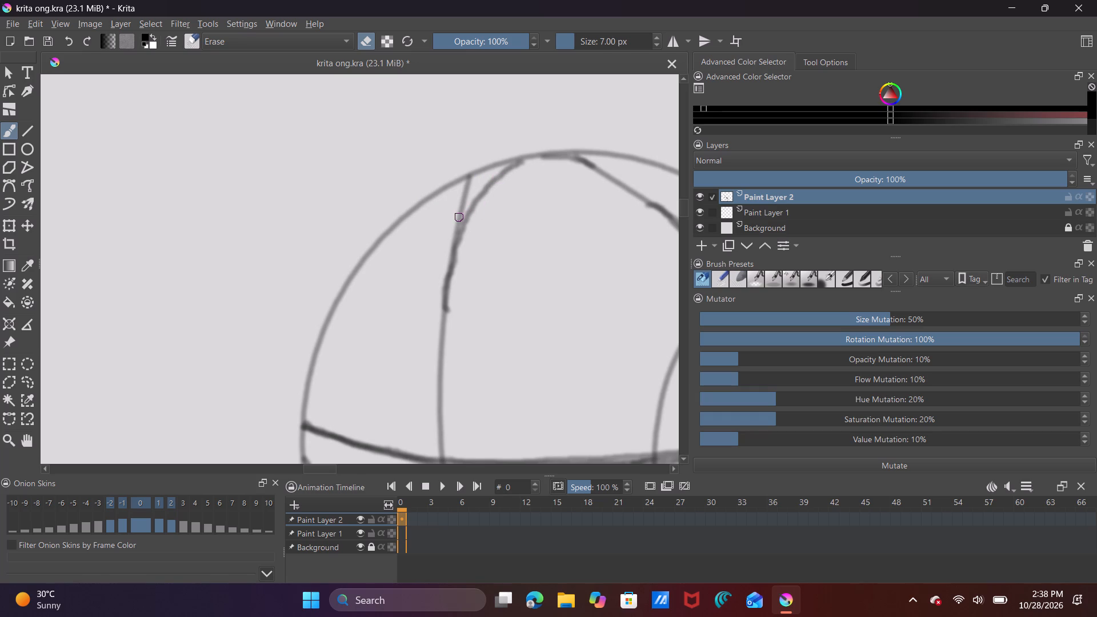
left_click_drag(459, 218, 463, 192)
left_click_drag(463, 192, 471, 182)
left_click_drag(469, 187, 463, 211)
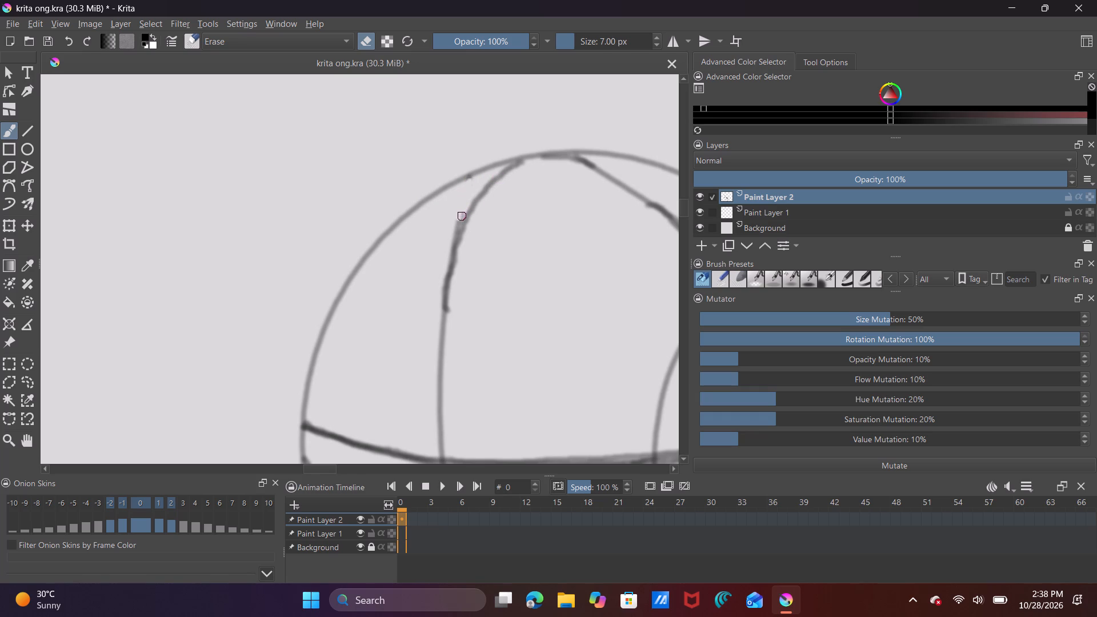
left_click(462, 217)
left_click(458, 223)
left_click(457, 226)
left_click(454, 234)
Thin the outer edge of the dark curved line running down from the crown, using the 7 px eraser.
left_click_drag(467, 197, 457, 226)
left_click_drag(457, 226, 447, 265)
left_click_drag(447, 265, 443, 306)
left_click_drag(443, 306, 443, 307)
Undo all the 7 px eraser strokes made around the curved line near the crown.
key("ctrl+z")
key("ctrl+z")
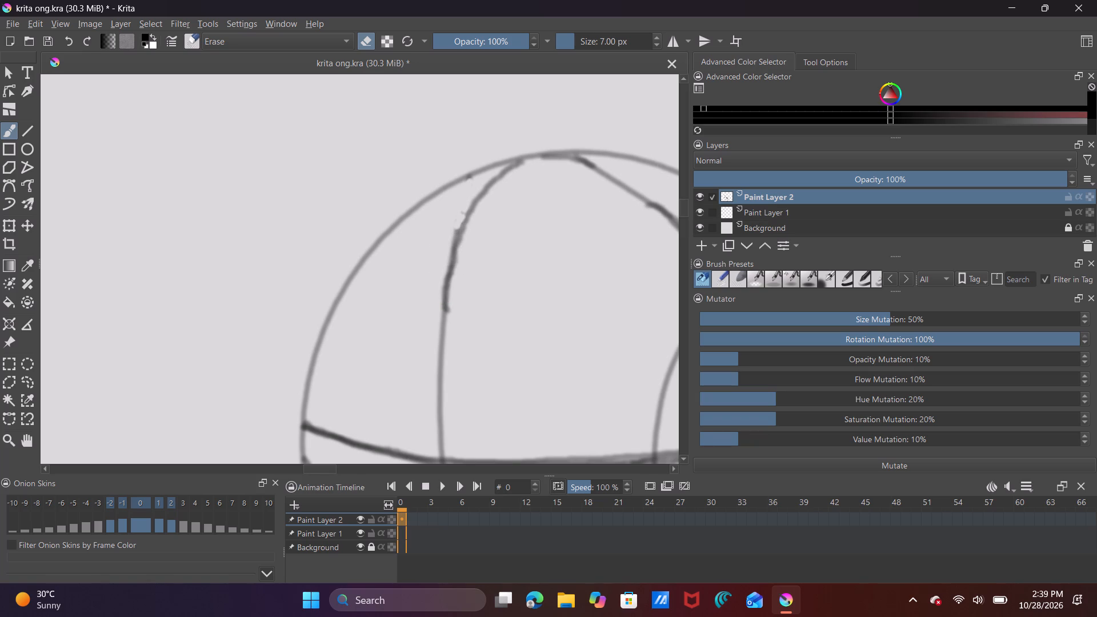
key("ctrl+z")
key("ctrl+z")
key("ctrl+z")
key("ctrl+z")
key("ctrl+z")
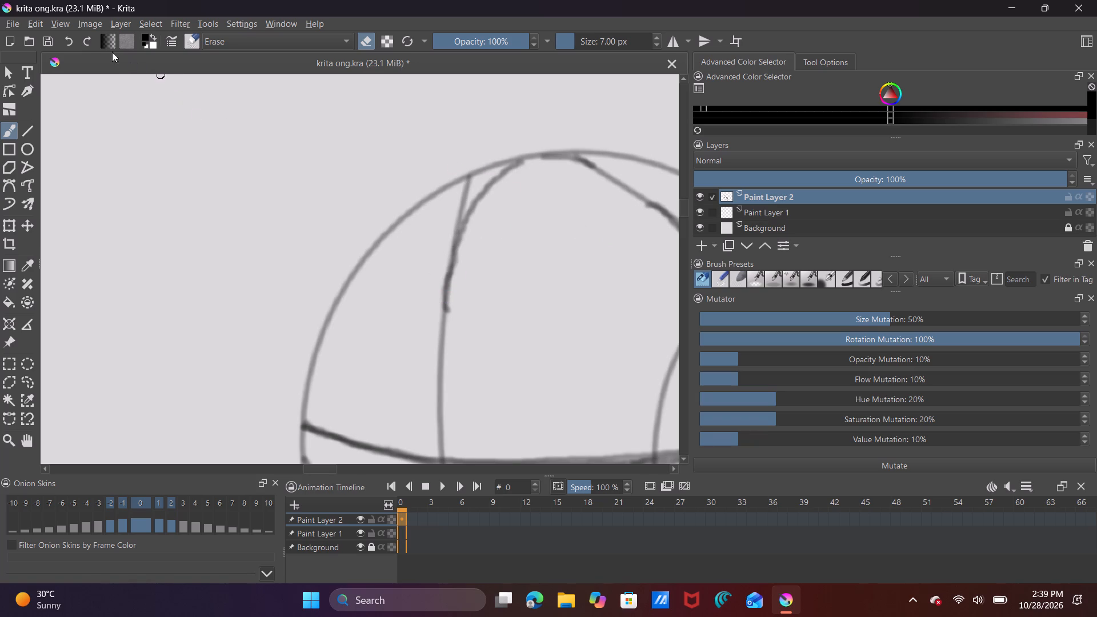
Switch to the blue sketch pencil preset with 15% opacity and 4.23 px size, and pick a near-black colour.
left_click(189, 39)
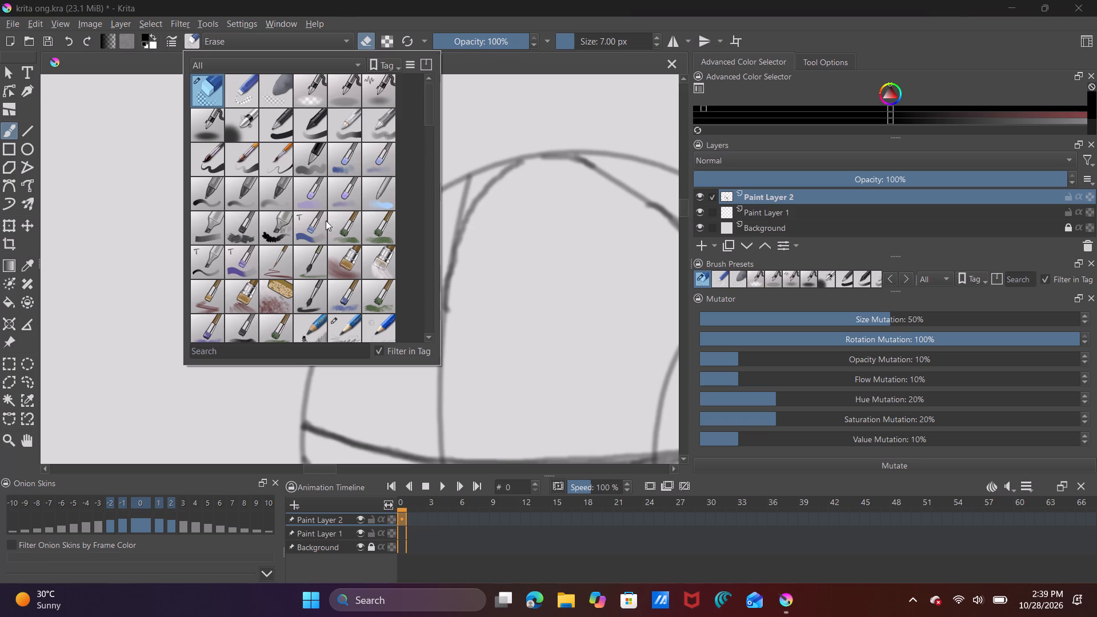
scroll(318, 170, "down", 1)
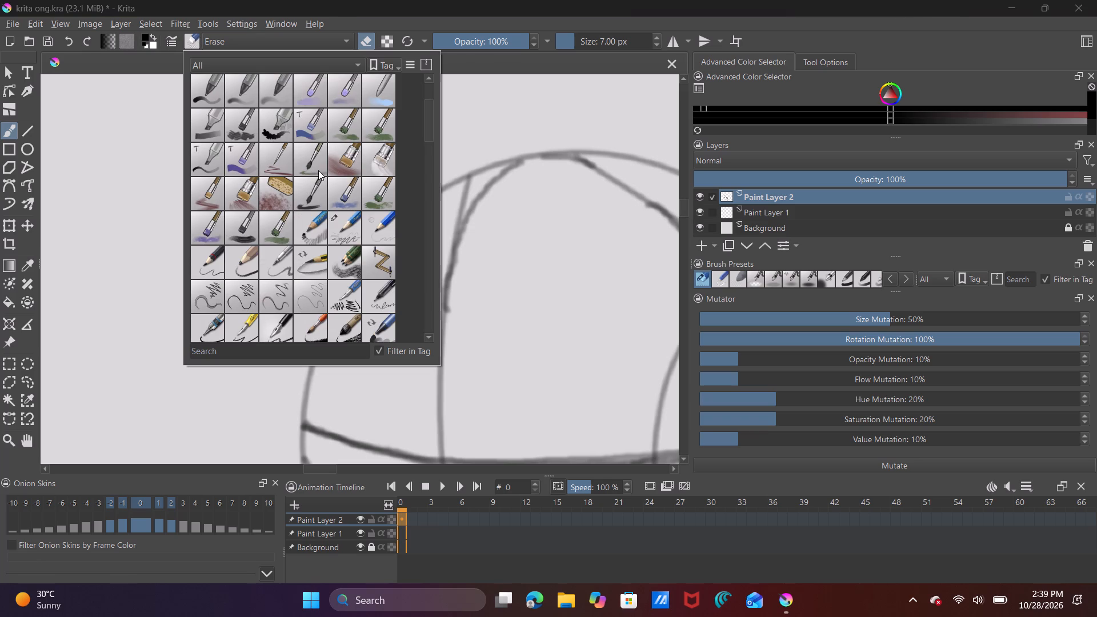
scroll(318, 159, "up", 3)
scroll(318, 159, "down", 6)
scroll(319, 139, "up", 5)
left_click(343, 230)
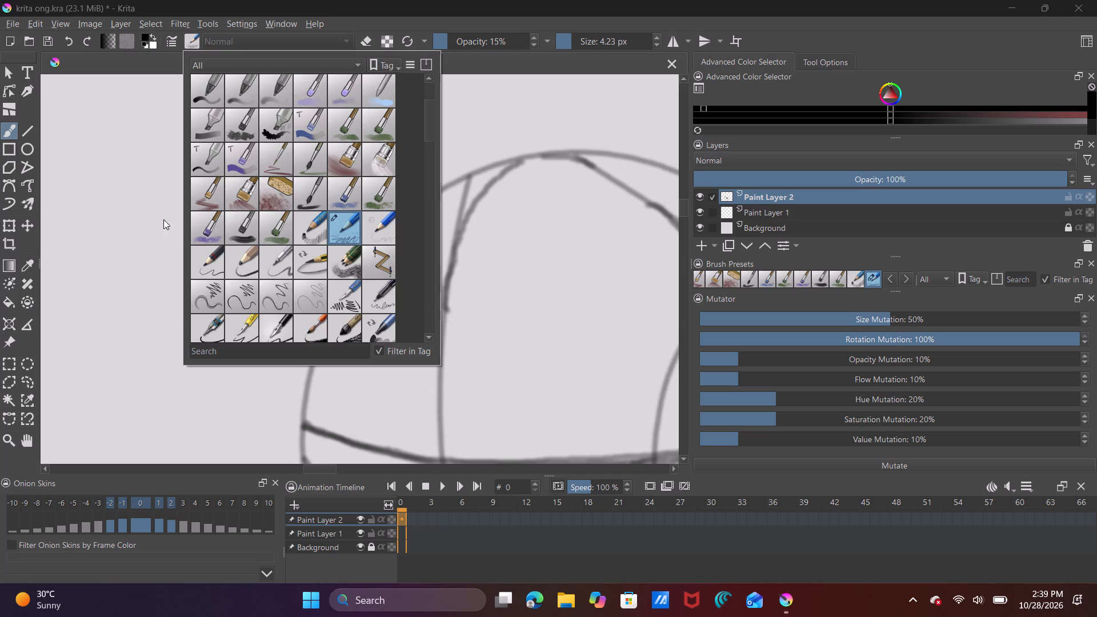
left_click(154, 219)
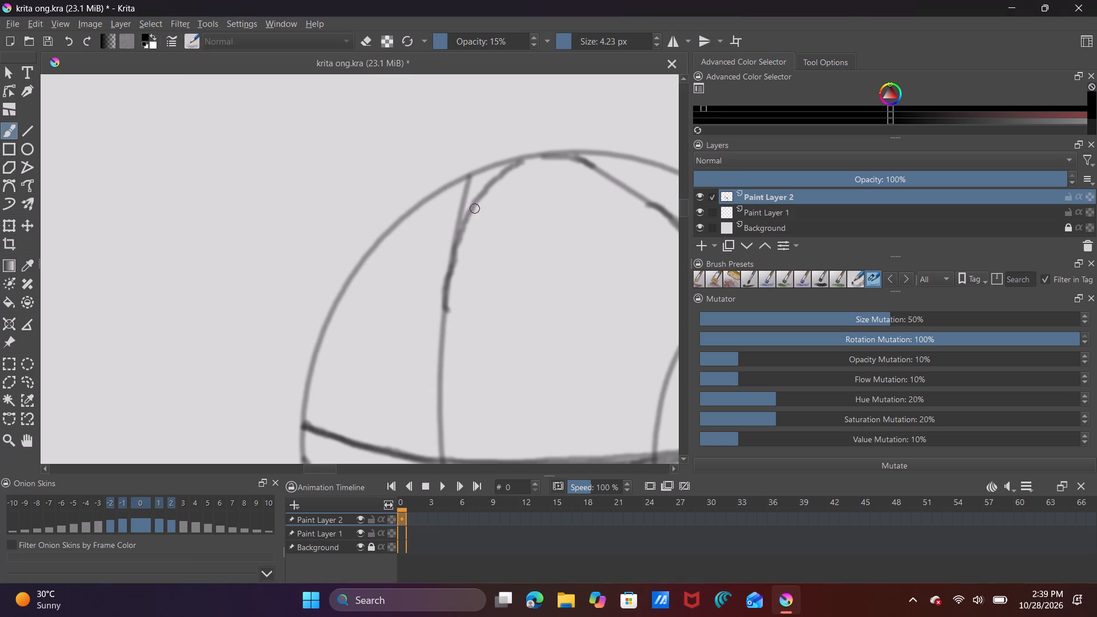
left_click(702, 107)
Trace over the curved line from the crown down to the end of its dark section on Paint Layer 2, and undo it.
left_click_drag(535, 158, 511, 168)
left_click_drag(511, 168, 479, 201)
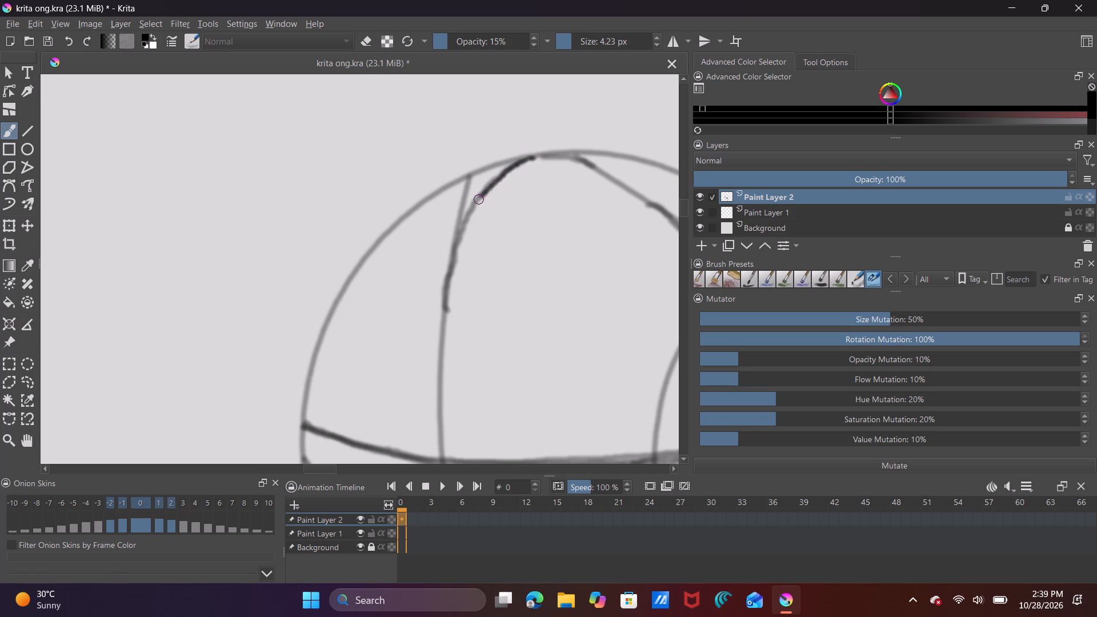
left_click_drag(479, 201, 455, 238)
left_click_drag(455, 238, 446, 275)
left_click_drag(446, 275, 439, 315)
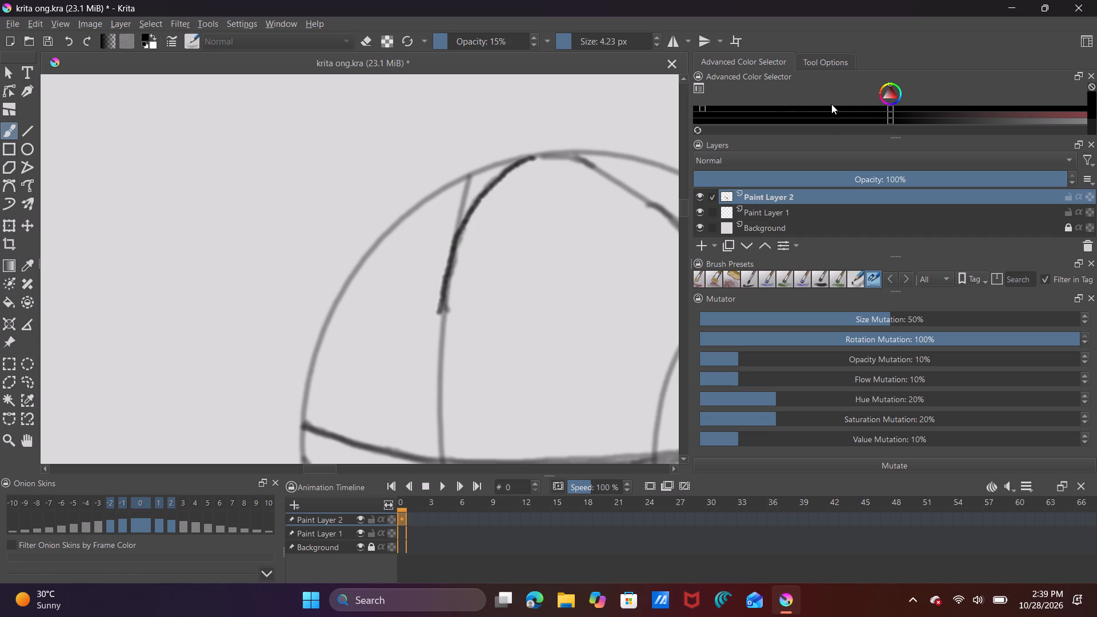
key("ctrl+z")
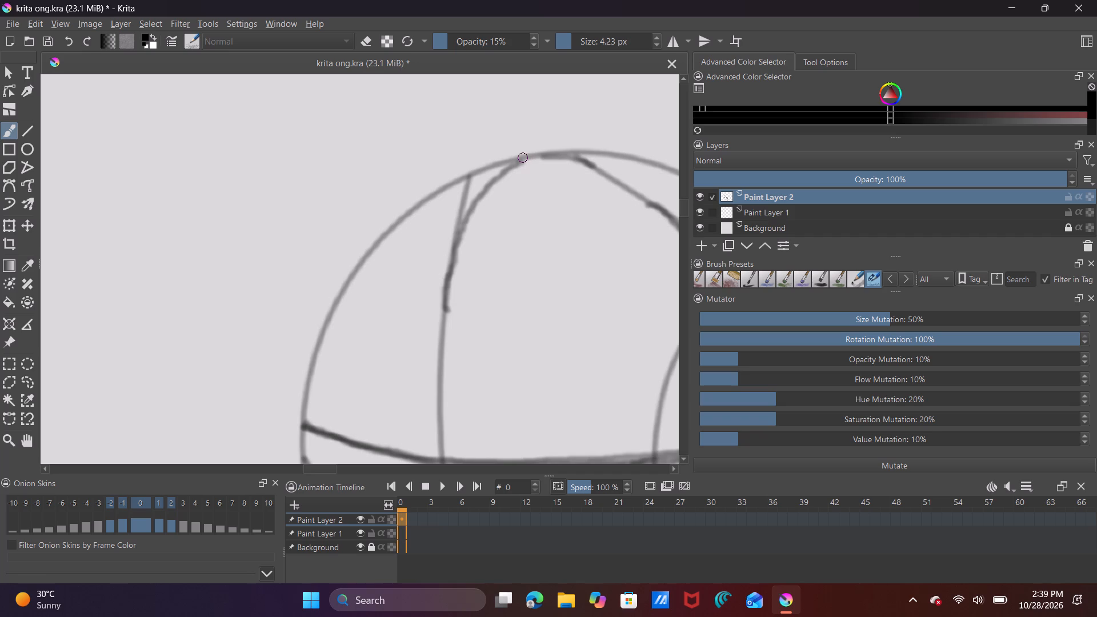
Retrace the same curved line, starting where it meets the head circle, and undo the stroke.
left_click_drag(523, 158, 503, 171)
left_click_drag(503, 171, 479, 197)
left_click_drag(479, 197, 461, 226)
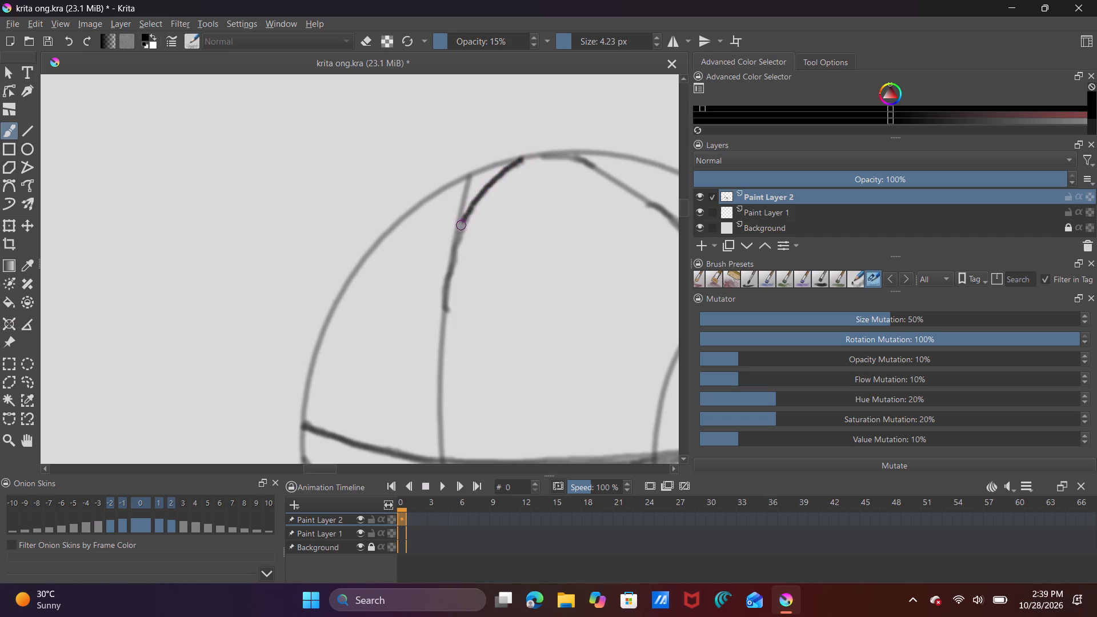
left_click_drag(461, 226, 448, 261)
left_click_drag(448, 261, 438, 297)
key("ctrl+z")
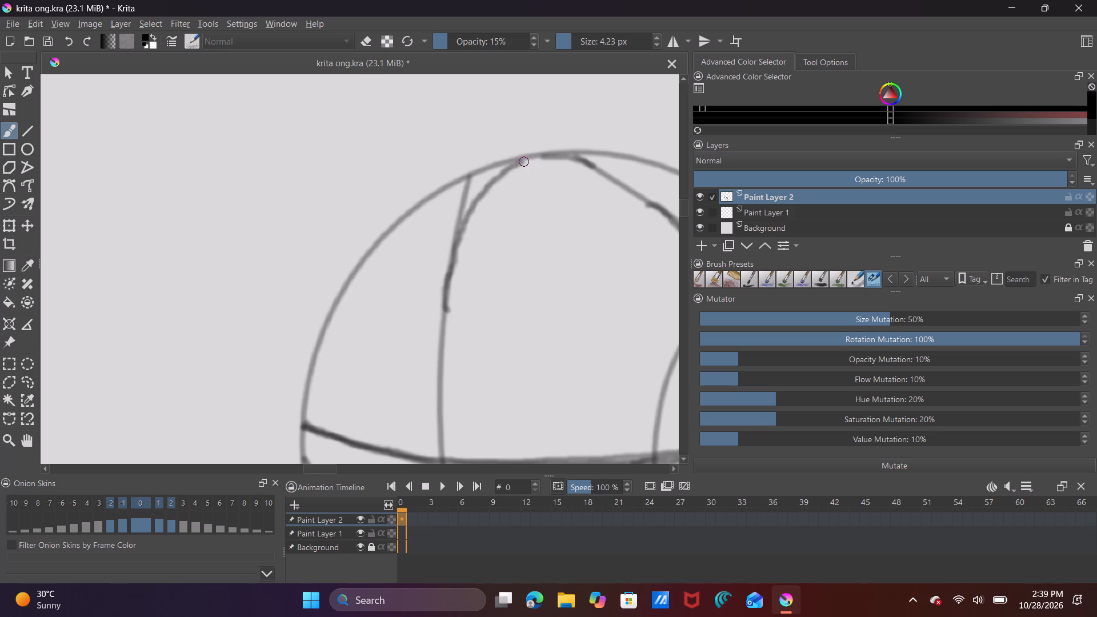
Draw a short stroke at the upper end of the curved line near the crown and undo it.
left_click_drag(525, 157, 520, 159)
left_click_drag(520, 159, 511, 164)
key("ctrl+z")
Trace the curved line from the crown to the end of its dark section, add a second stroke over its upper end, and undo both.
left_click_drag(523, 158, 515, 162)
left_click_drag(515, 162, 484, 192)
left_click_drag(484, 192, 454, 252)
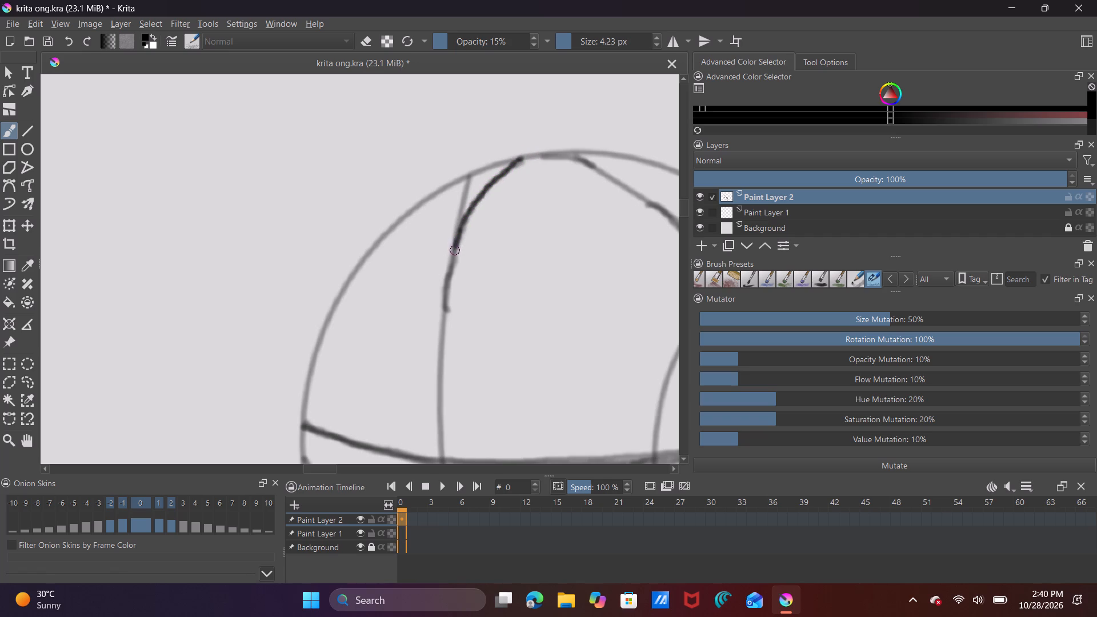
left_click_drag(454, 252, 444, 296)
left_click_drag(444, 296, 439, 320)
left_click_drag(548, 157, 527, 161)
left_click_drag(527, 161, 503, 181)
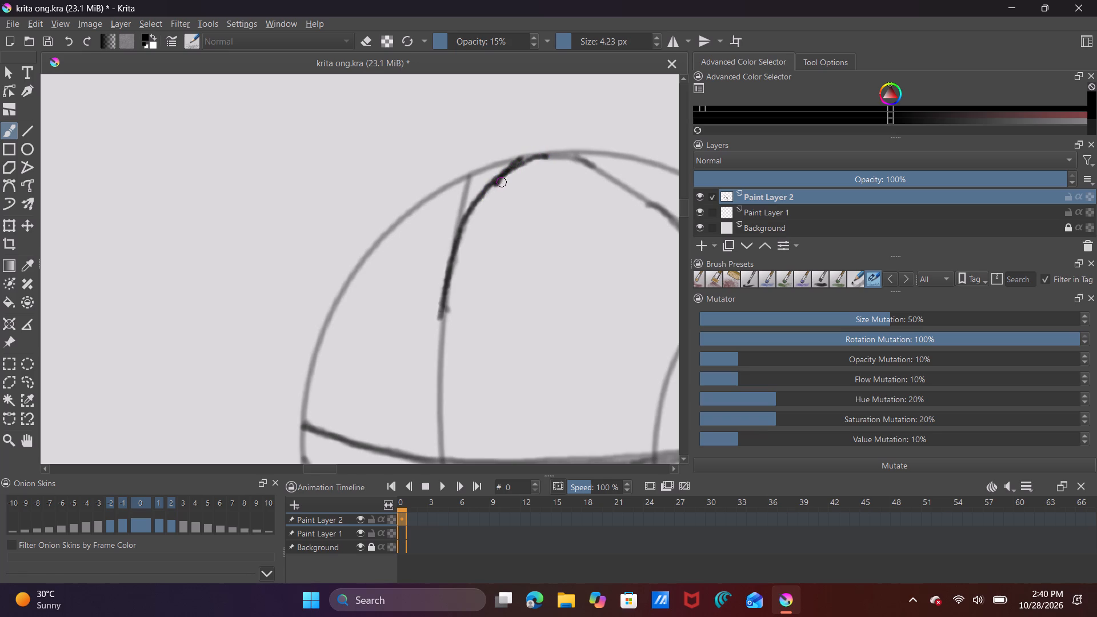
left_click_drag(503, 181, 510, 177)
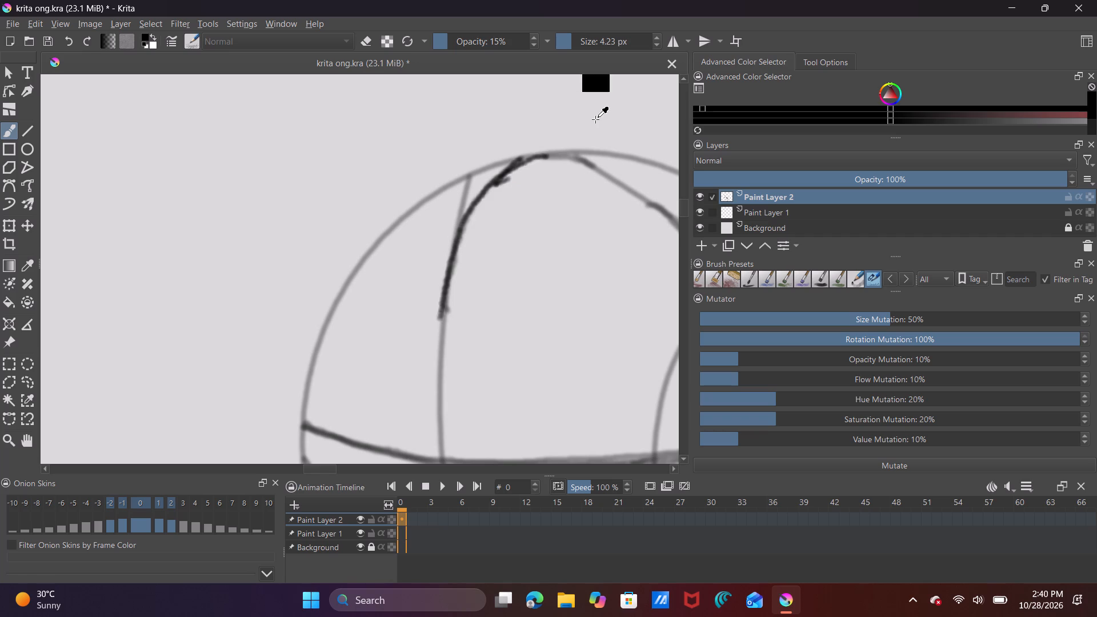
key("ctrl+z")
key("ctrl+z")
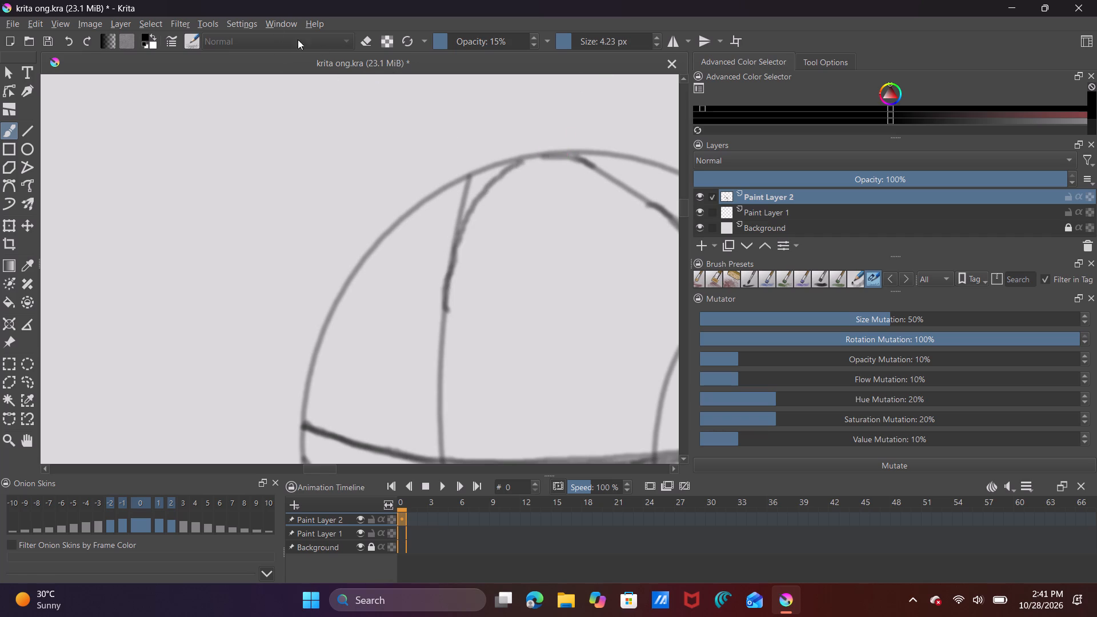
Using the hard eraser preset at 7.00 px, erase the dark middle section of the curved line on Paint Layer 2, keeping the lighter vertical part below.
left_click(189, 42)
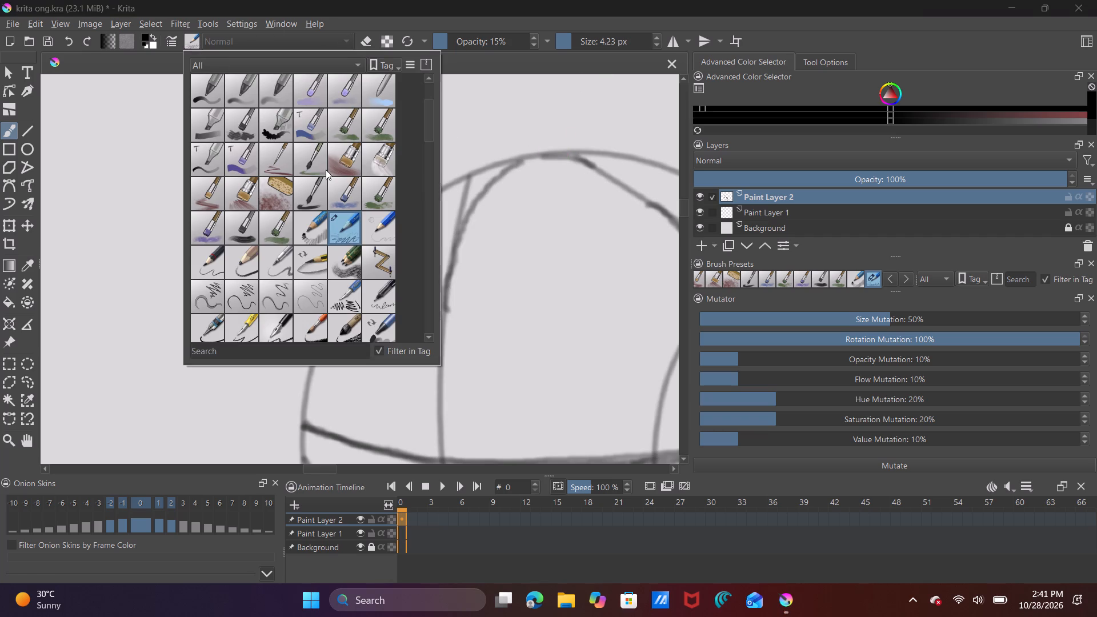
scroll(330, 165, "up", 6)
left_click(198, 89)
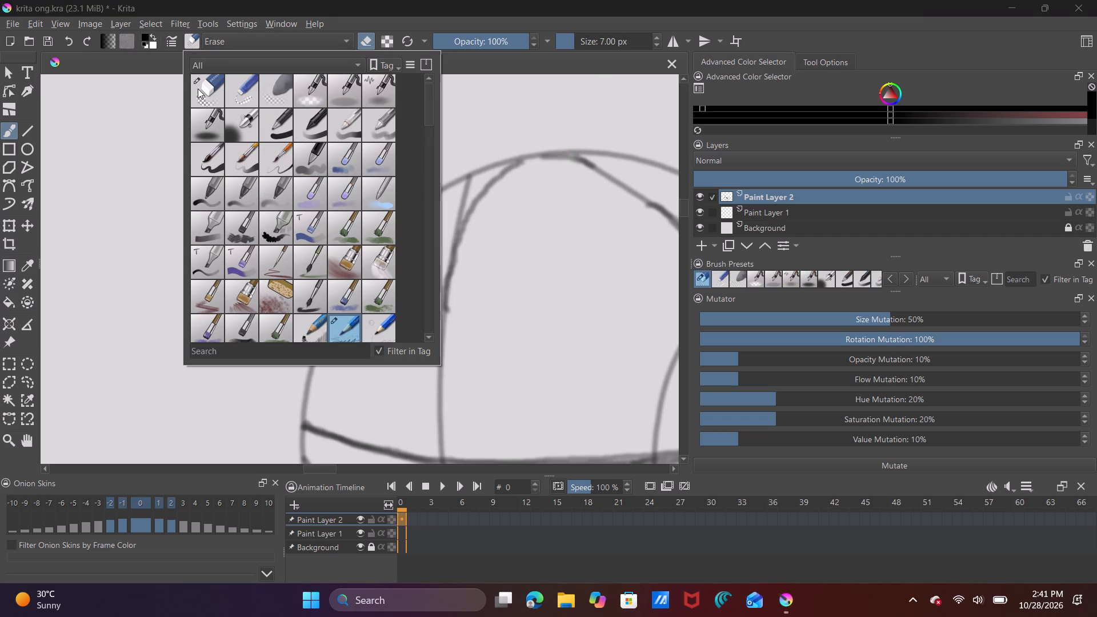
left_click(121, 209)
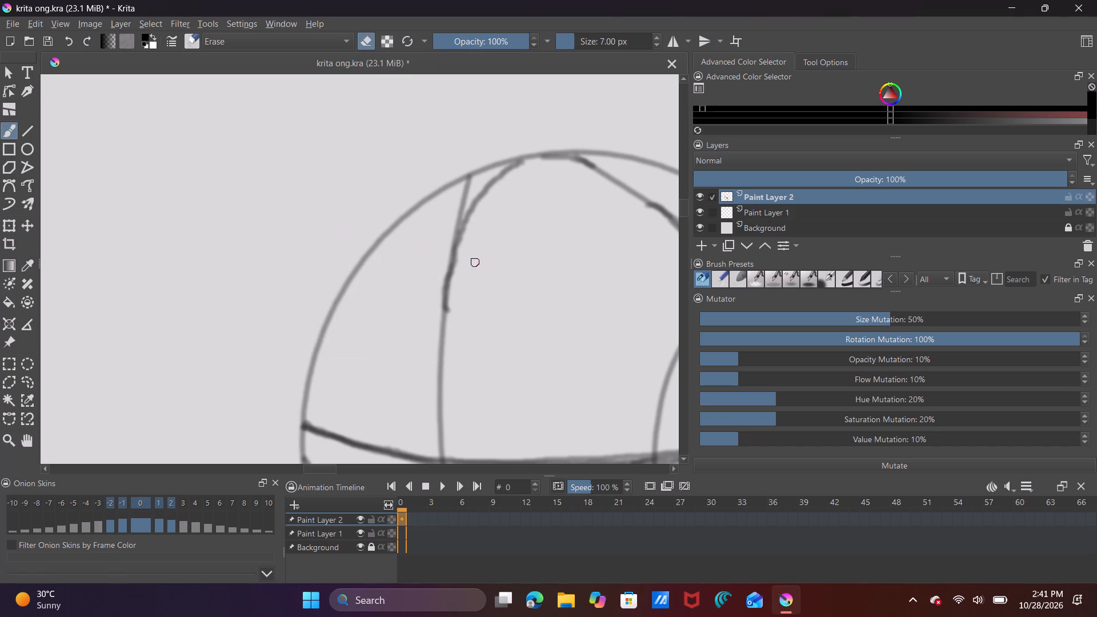
left_click_drag(446, 259, 469, 233)
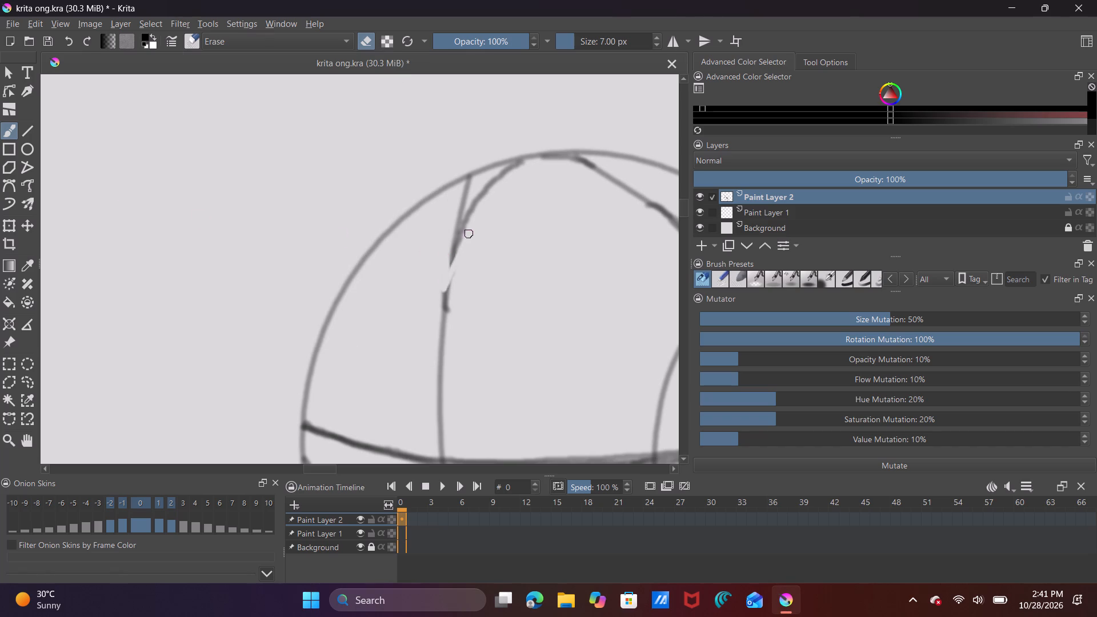
left_click_drag(469, 233, 446, 305)
left_click_drag(445, 307, 469, 201)
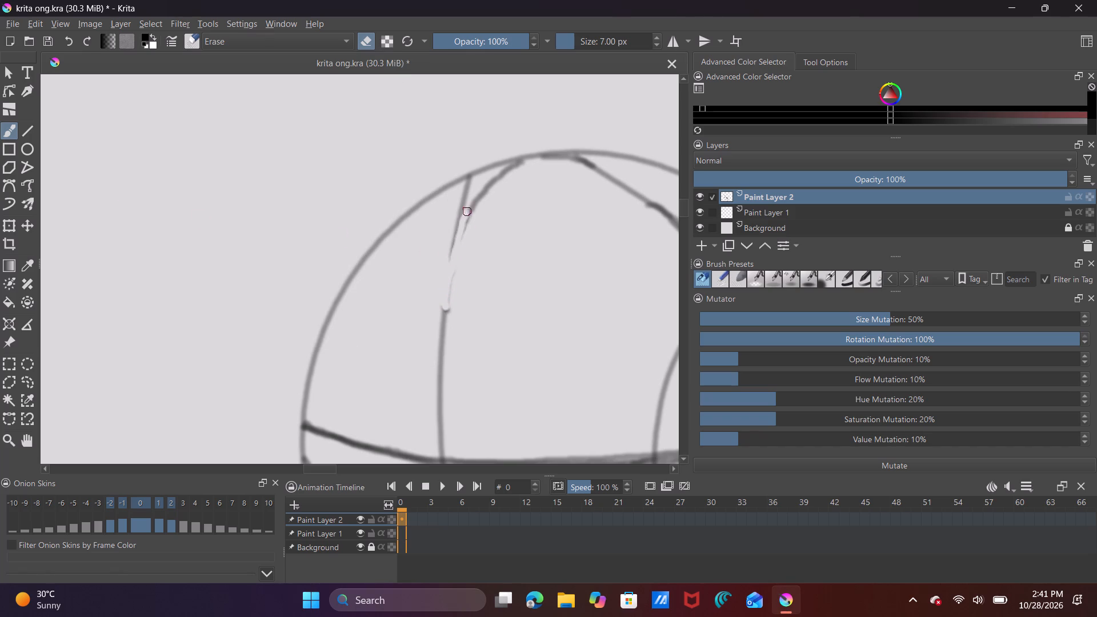
left_click_drag(469, 201, 462, 227)
left_click_drag(462, 227, 454, 311)
left_click_drag(454, 311, 440, 303)
left_click_drag(440, 303, 451, 311)
left_click_drag(451, 311, 458, 217)
Erase the two remaining upper branches of the curved line and their leftover specks, up to where they meet the head circle.
left_click_drag(458, 217, 471, 181)
left_click_drag(471, 181, 466, 218)
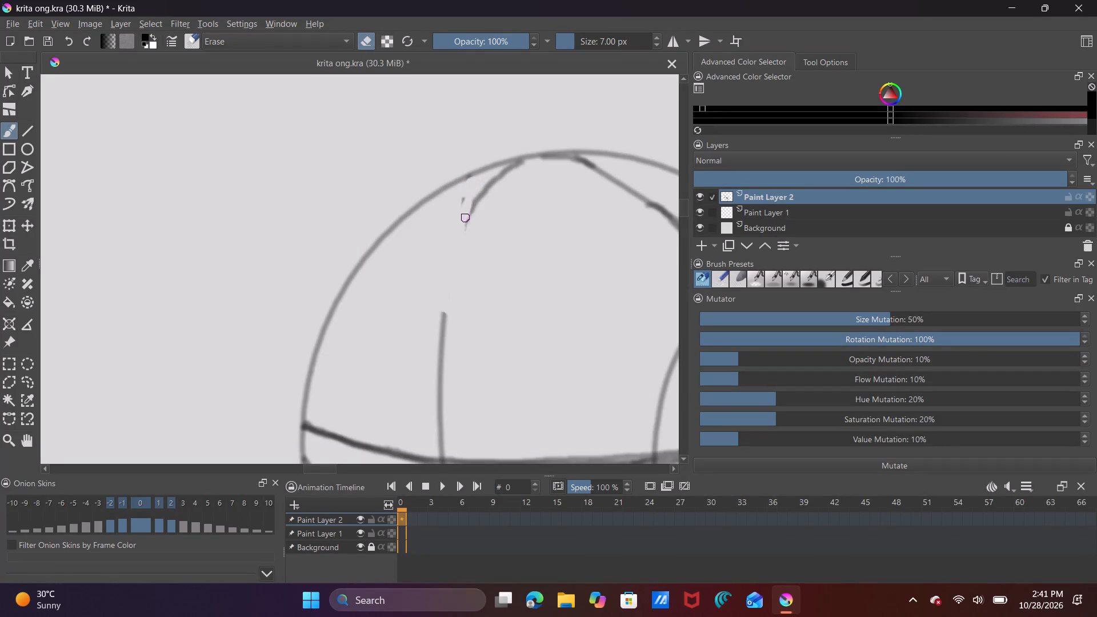
left_click_drag(466, 218, 471, 216)
left_click_drag(471, 216, 486, 185)
left_click_drag(486, 185, 499, 177)
left_click_drag(499, 177, 518, 167)
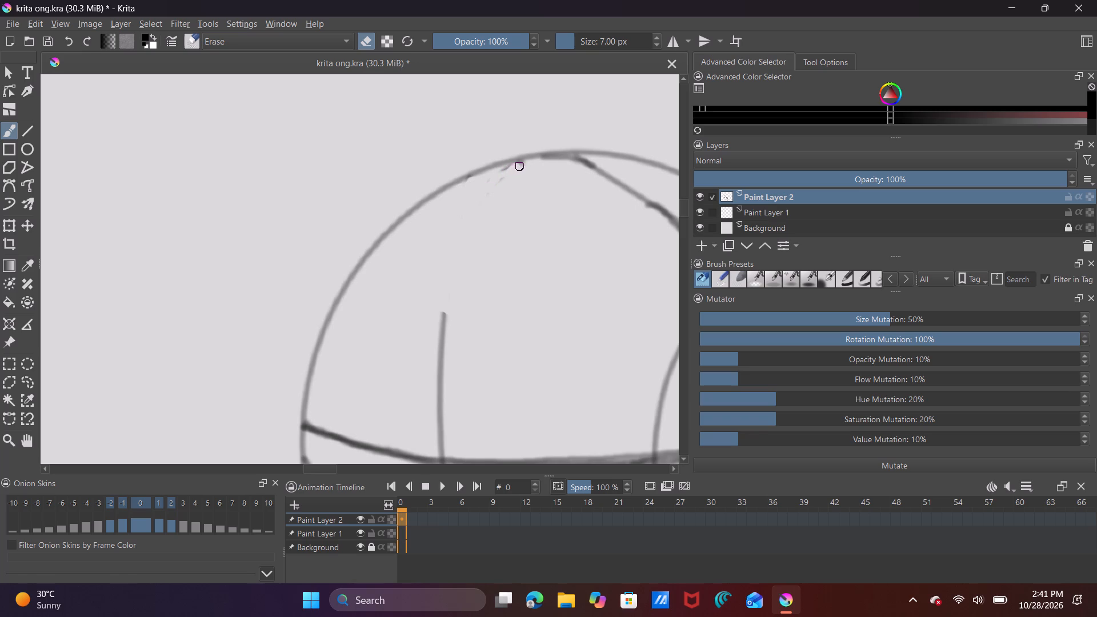
left_click_drag(518, 167, 503, 174)
left_click_drag(503, 174, 519, 165)
left_click_drag(519, 165, 510, 174)
left_click_drag(510, 174, 491, 181)
left_click_drag(491, 181, 495, 196)
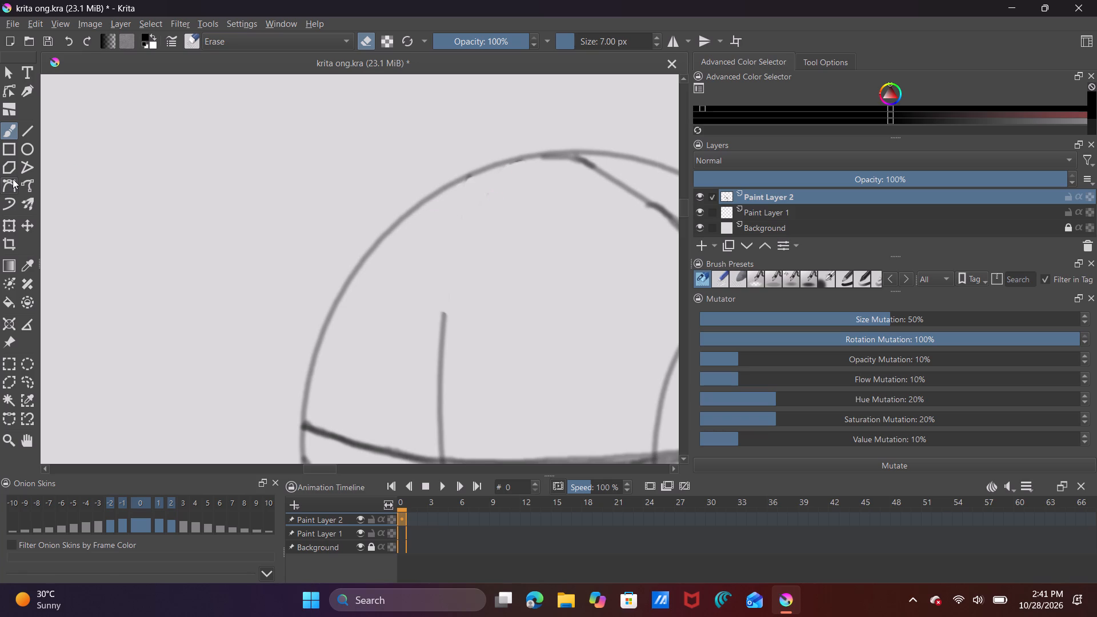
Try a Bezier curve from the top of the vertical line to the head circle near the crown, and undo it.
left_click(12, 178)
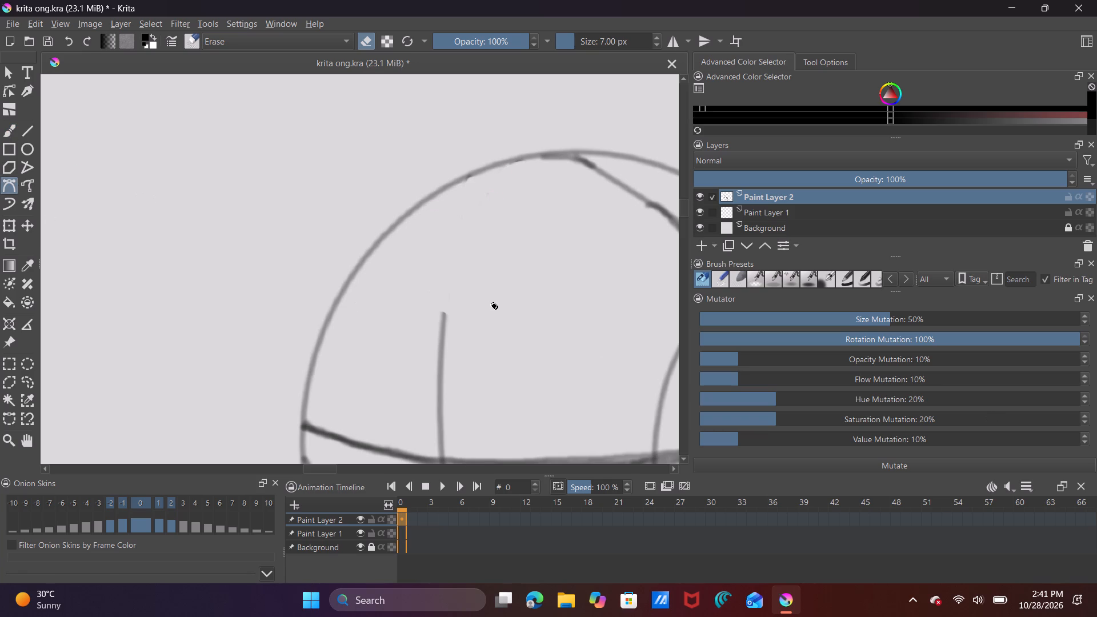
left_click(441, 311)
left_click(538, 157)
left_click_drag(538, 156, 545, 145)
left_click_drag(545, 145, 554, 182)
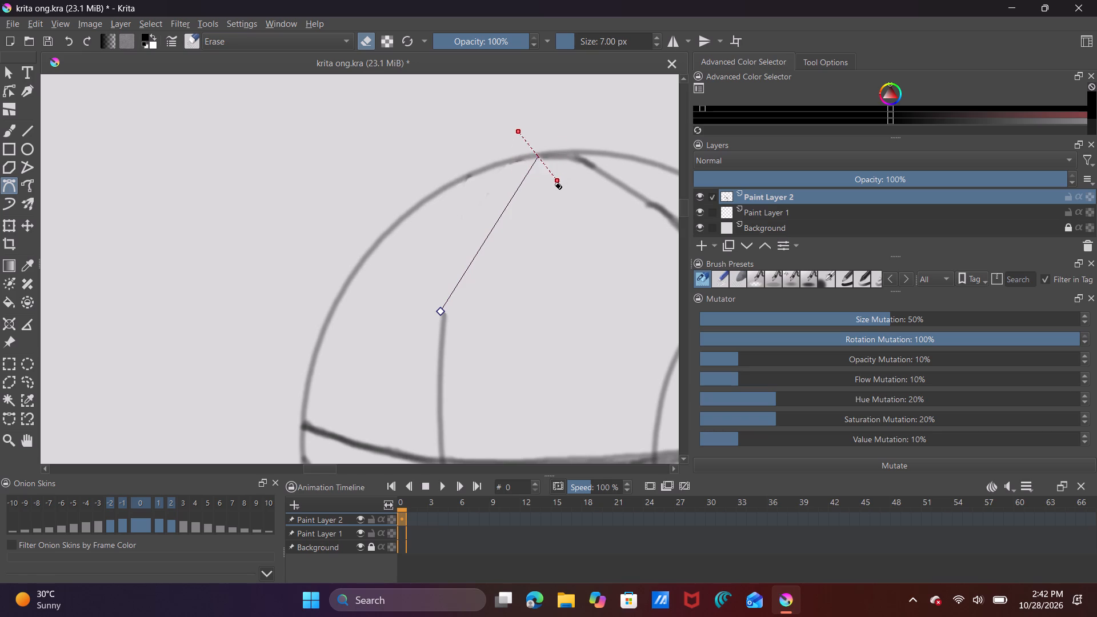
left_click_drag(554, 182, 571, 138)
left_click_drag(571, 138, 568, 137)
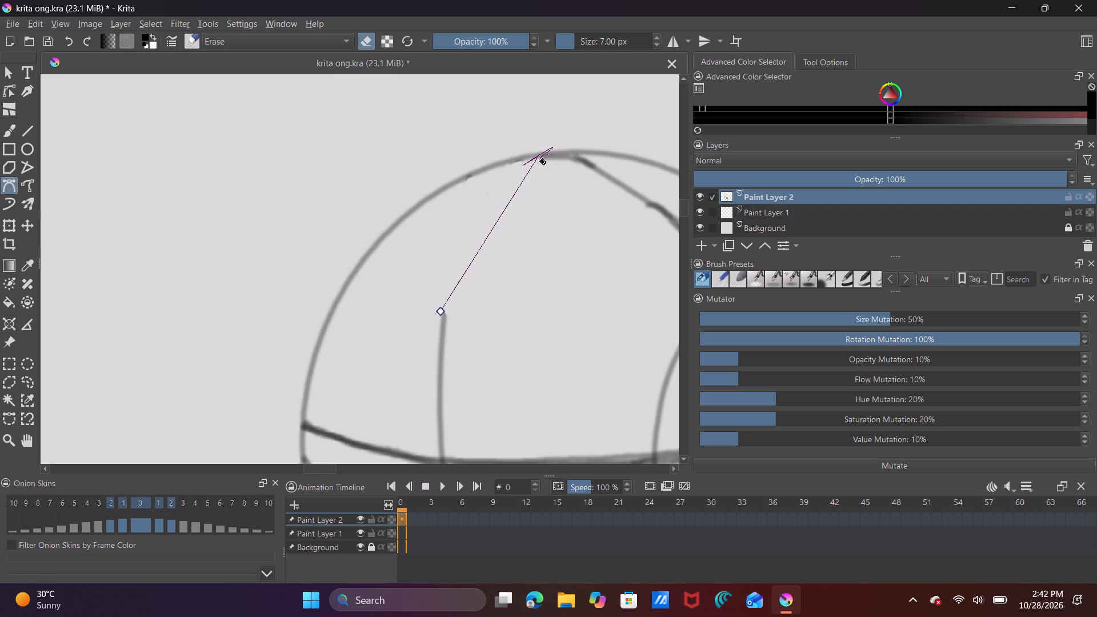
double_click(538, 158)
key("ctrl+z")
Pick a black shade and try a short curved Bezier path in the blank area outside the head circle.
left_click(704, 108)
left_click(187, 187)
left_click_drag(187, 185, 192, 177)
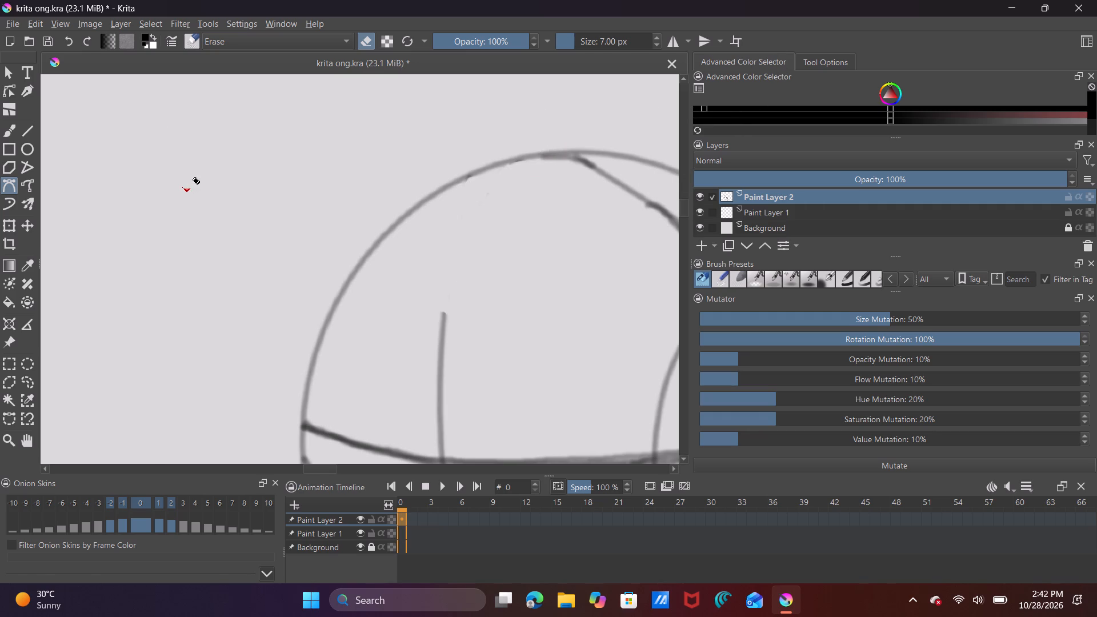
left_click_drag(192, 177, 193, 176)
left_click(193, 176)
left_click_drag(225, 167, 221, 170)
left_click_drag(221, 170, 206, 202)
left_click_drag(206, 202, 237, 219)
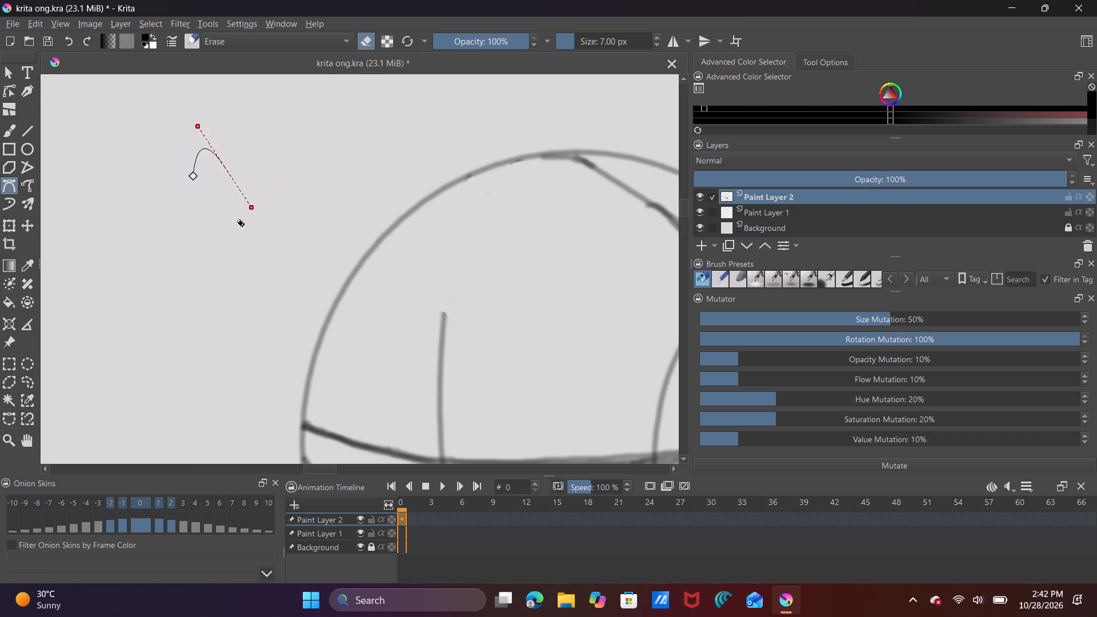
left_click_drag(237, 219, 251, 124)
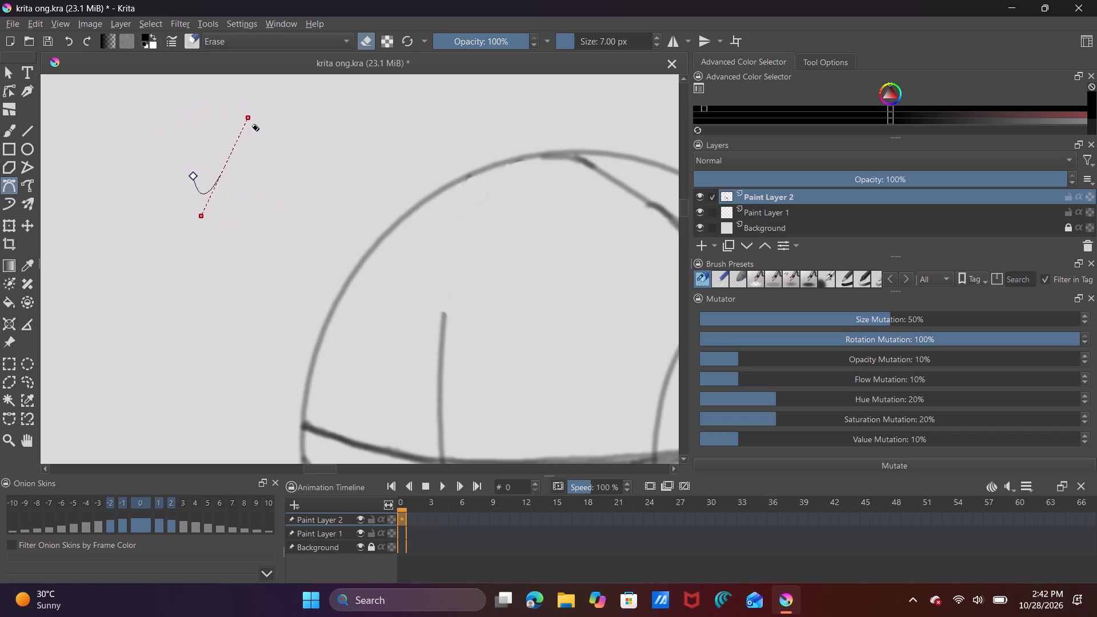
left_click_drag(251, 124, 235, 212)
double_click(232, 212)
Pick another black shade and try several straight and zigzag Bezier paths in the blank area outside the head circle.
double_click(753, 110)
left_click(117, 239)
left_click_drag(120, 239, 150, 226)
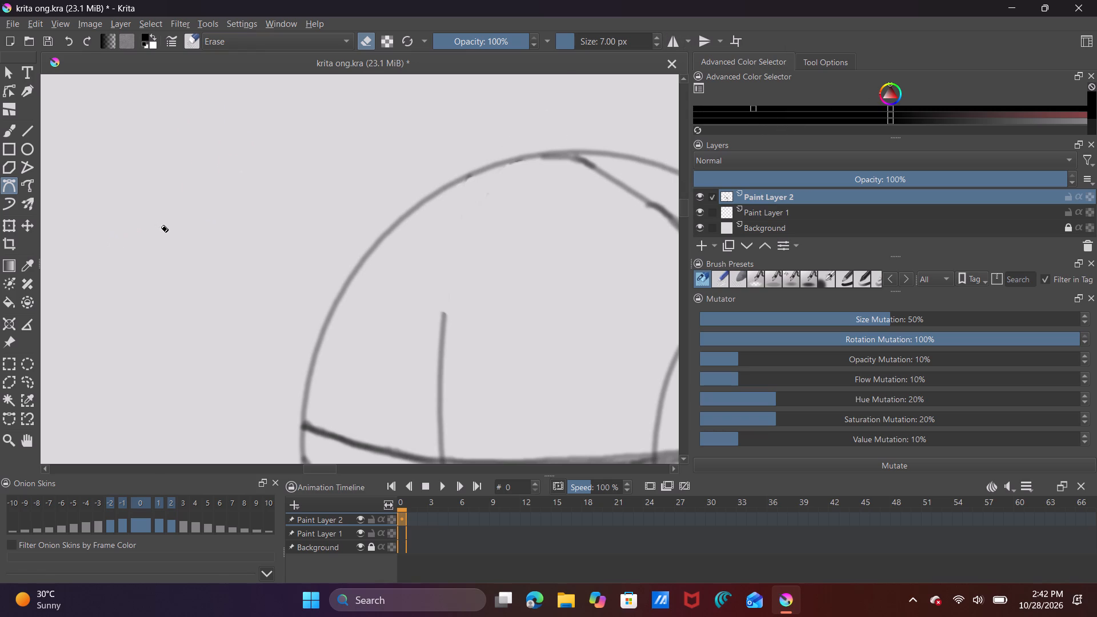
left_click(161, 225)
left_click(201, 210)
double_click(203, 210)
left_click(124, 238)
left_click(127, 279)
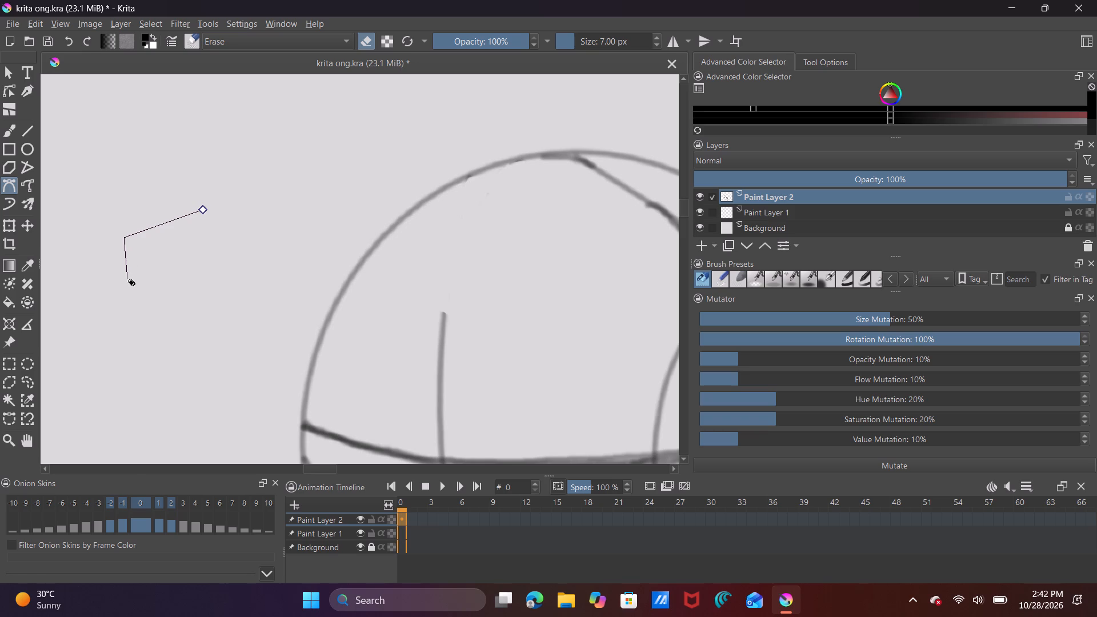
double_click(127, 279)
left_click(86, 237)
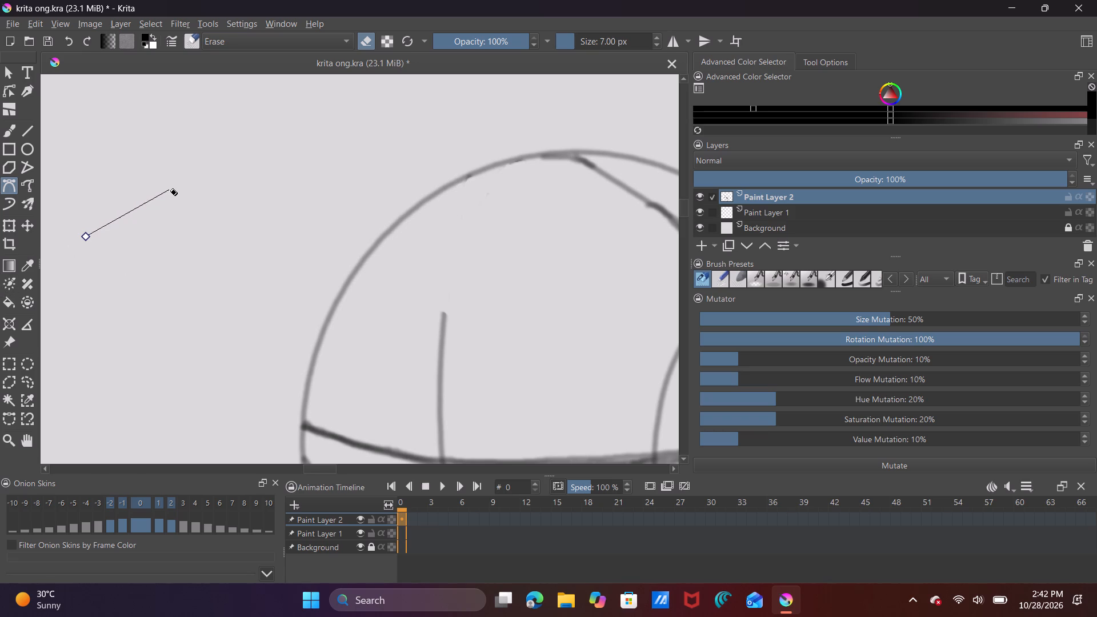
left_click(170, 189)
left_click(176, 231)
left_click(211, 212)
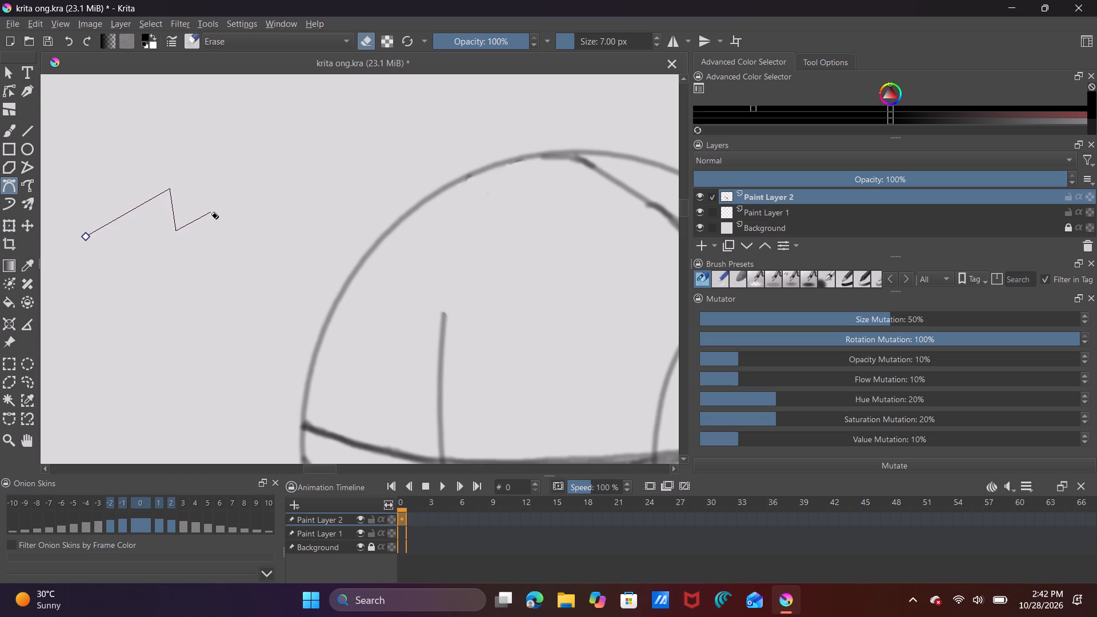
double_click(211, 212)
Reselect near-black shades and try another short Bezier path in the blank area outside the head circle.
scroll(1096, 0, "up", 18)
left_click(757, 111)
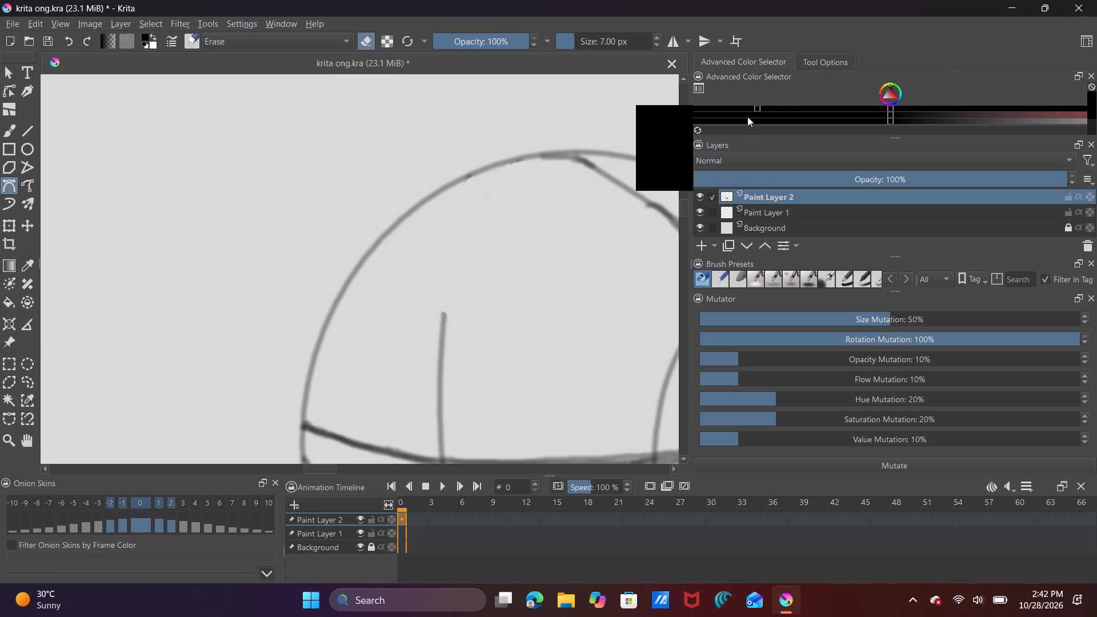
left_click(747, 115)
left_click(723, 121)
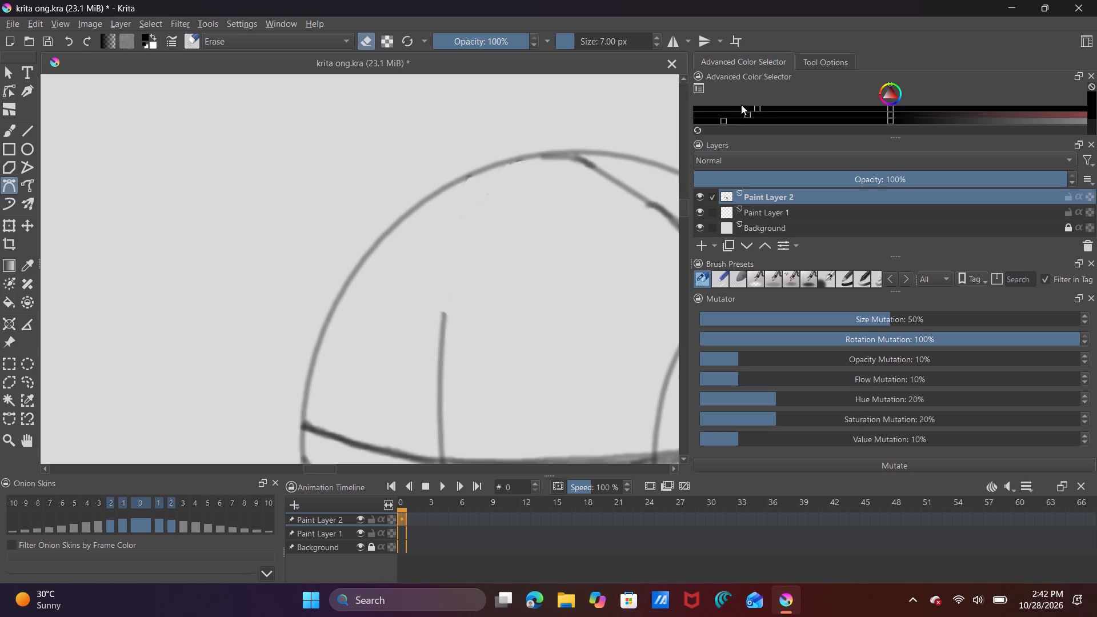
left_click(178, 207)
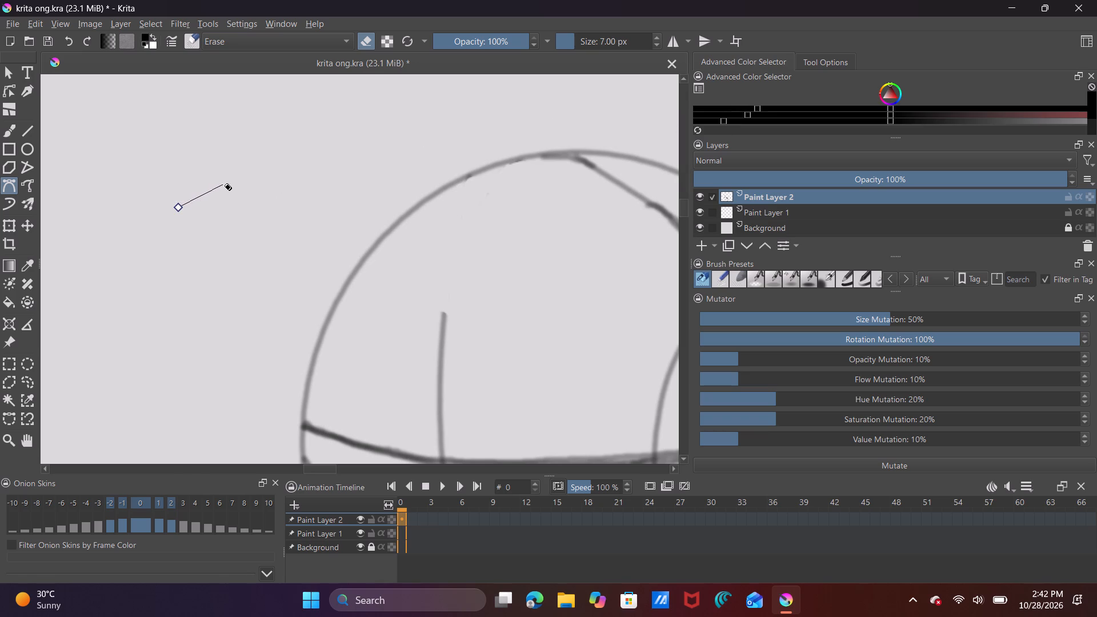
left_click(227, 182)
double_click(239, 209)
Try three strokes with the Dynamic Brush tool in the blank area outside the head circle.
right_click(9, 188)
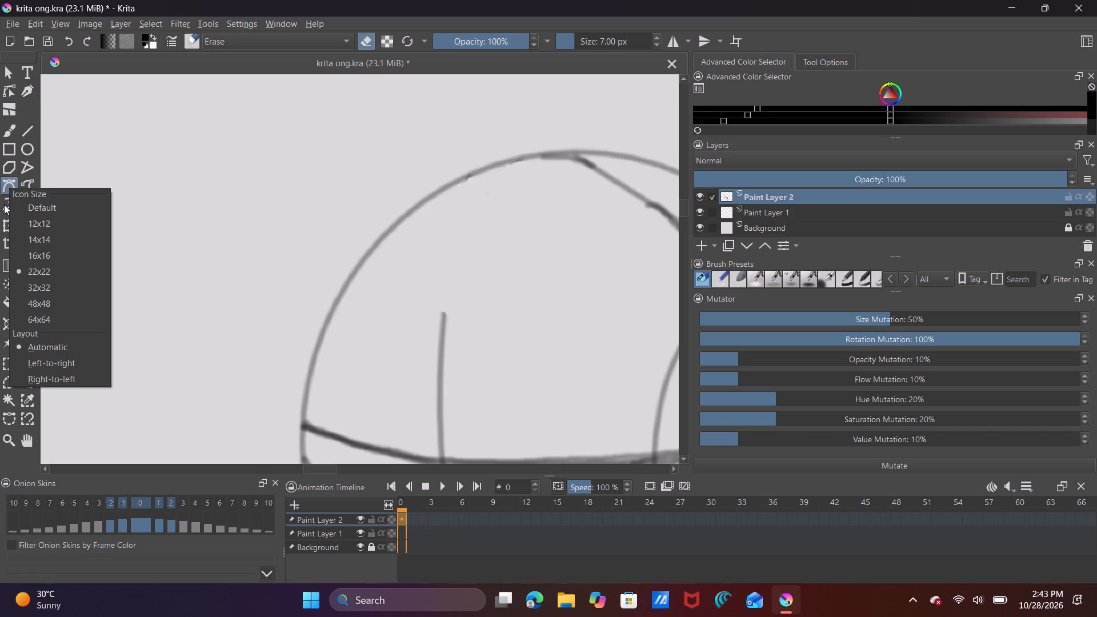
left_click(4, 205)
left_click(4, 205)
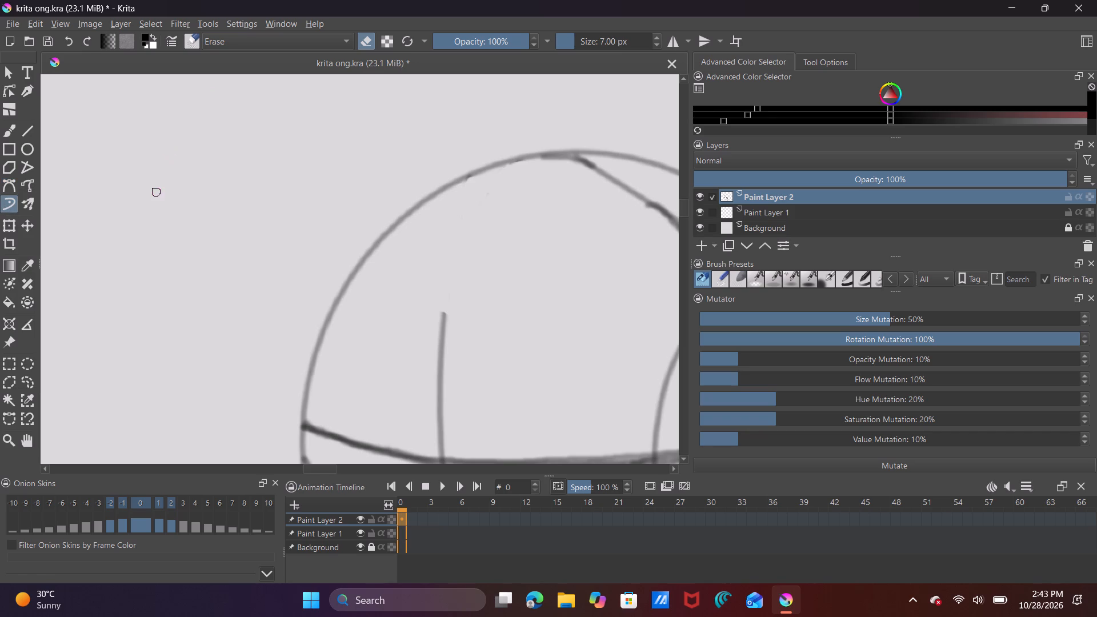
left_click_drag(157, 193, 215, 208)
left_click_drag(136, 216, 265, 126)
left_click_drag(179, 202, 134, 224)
Pick a near-black reddish shade from the colour wheel as the foreground colour, with white as the background colour.
right_click_drag(133, 183, 177, 167)
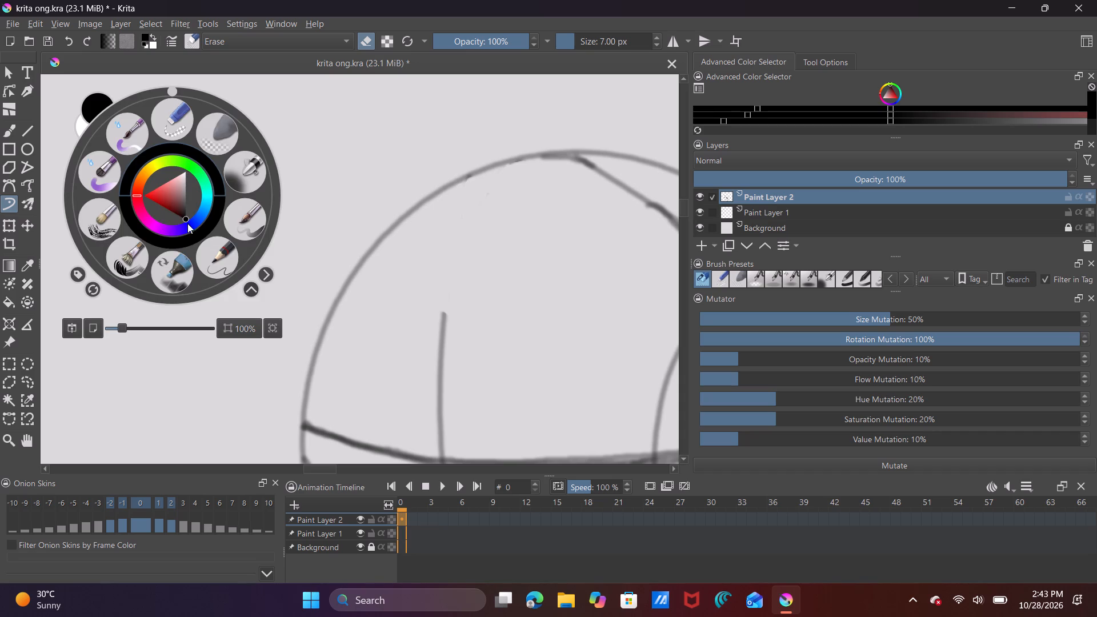
left_click(184, 215)
left_click(184, 215)
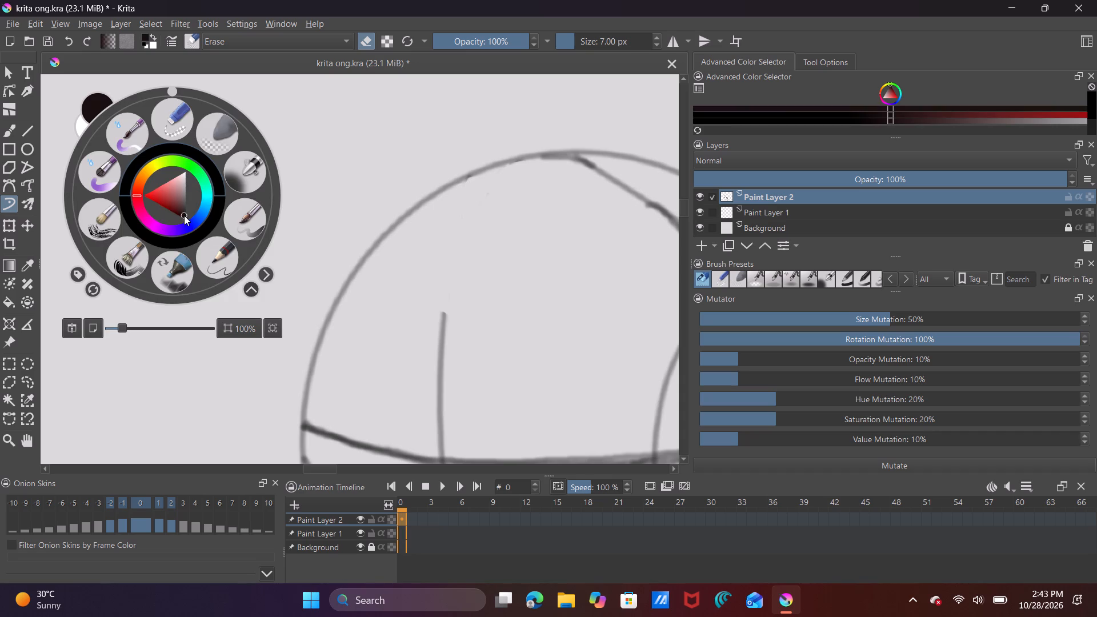
left_click(97, 109)
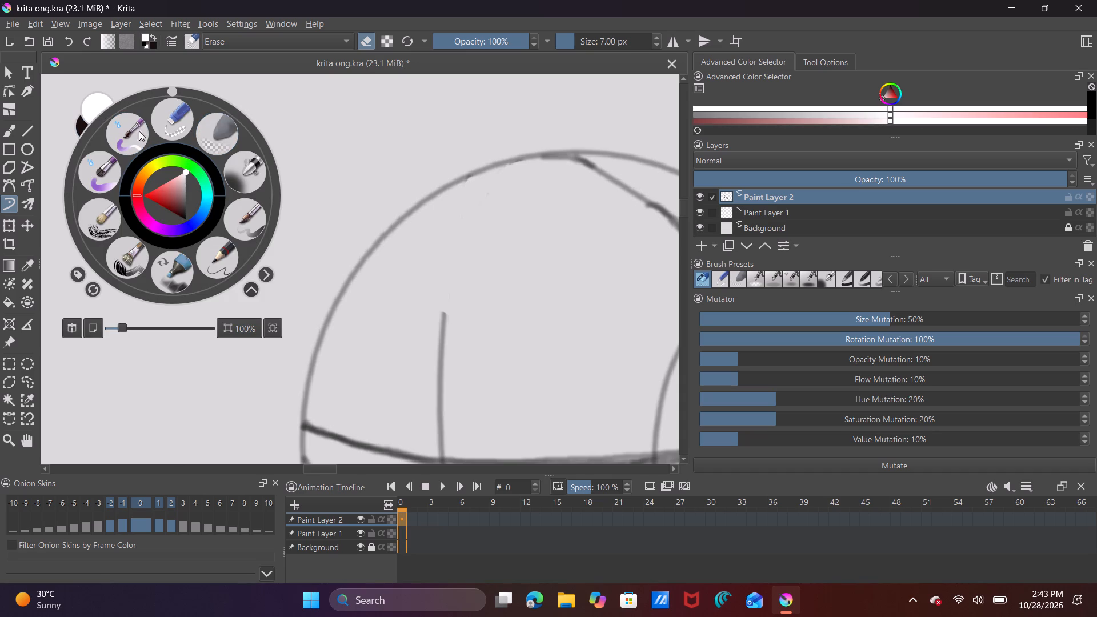
left_click(79, 127)
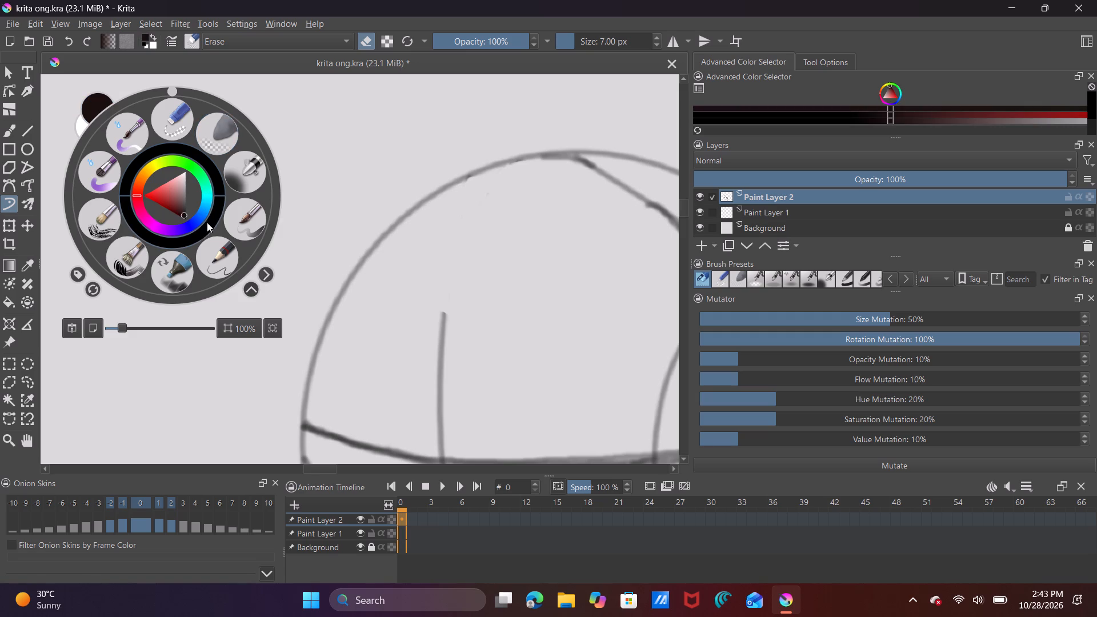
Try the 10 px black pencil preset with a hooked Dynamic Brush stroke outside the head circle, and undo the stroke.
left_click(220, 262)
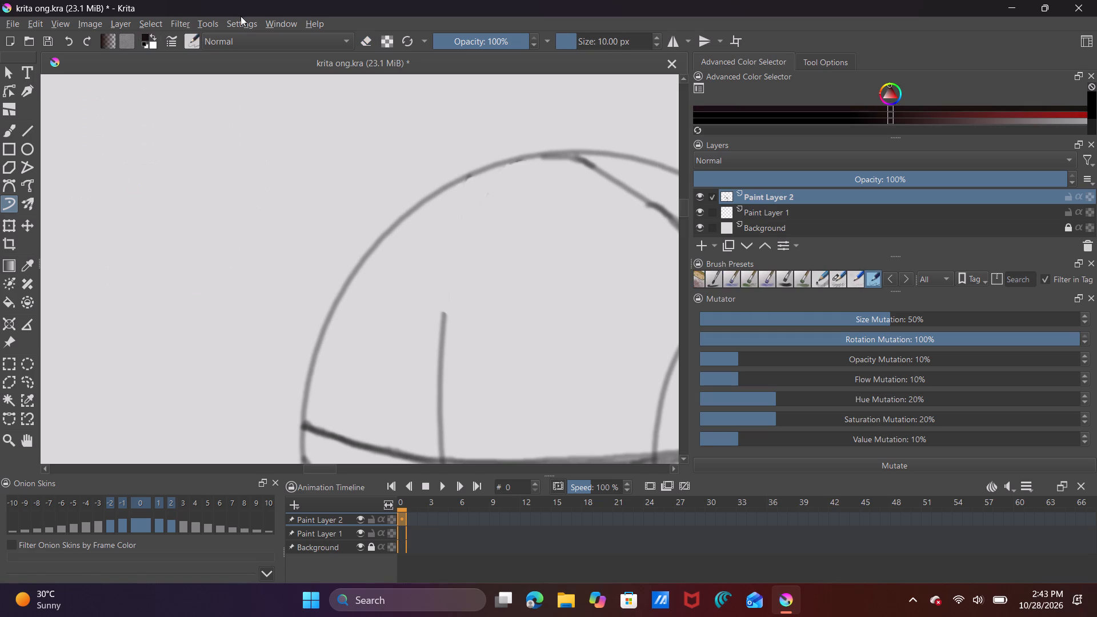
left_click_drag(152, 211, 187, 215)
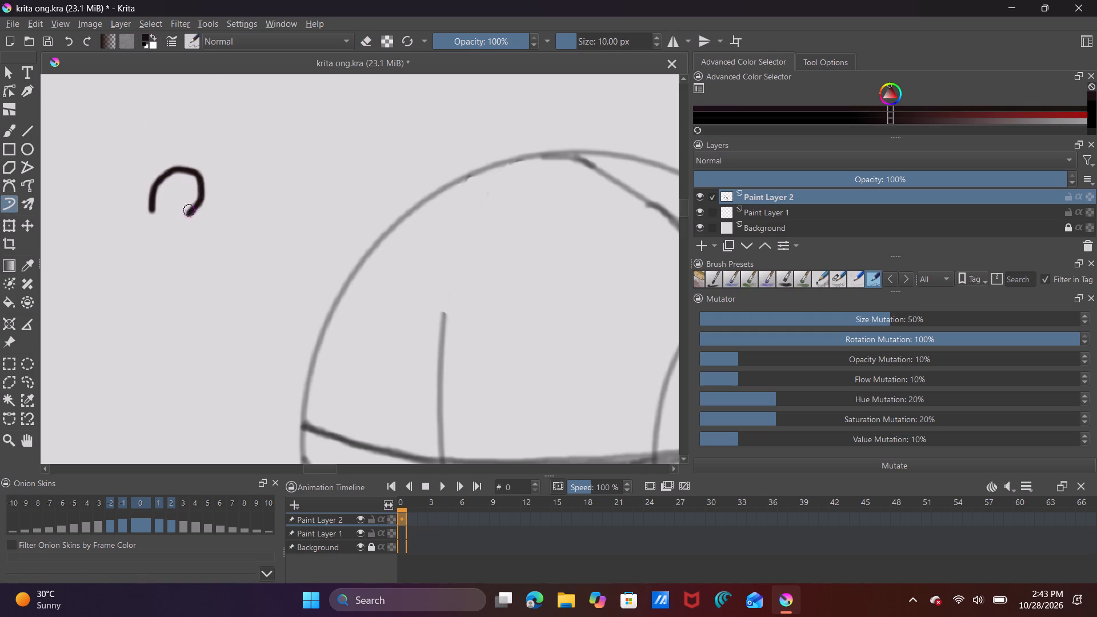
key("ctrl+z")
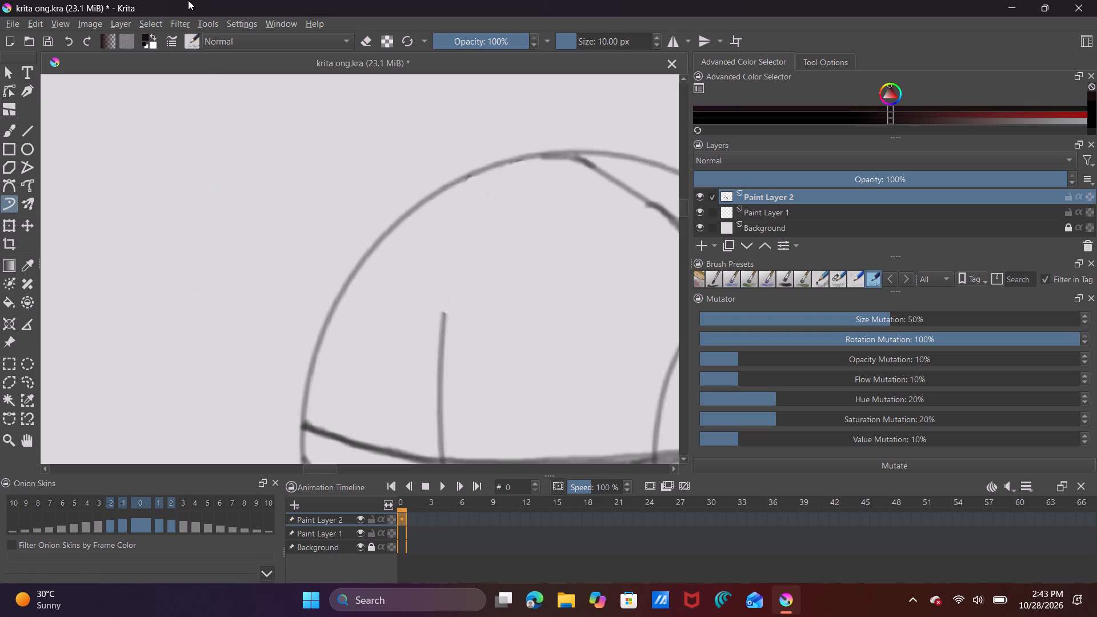
Choose the blue sketching pencil brush preset with a size of 4.23 px and 15% opacity.
left_click(193, 41)
scroll(315, 125, "up", 2)
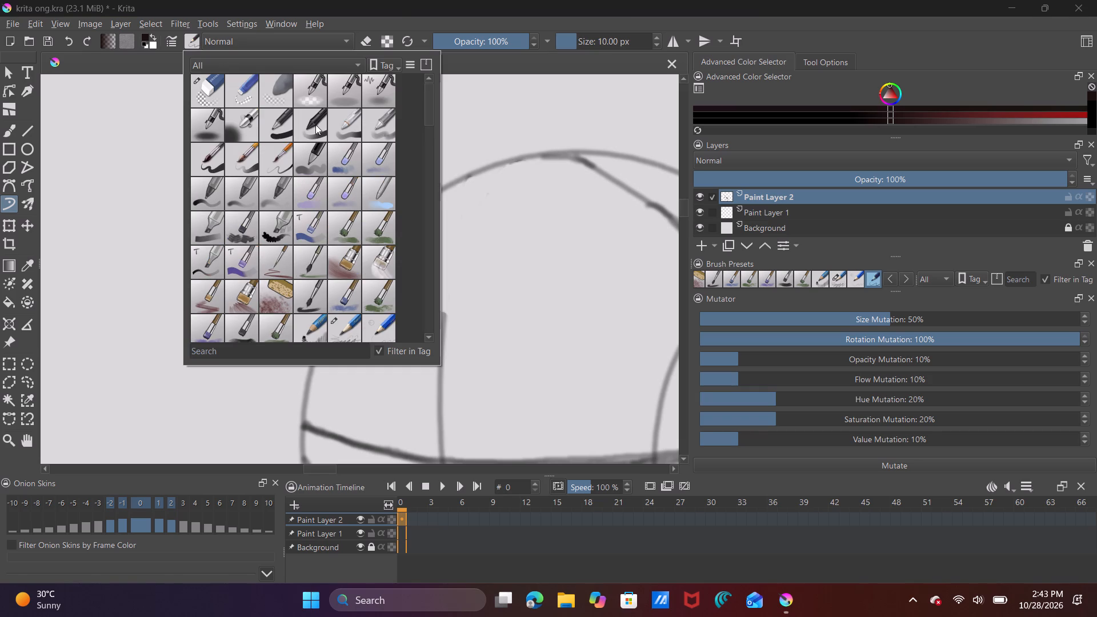
scroll(315, 125, "up", 1)
scroll(302, 155, "down", 1)
scroll(302, 155, "up", 3)
scroll(302, 155, "down", 2)
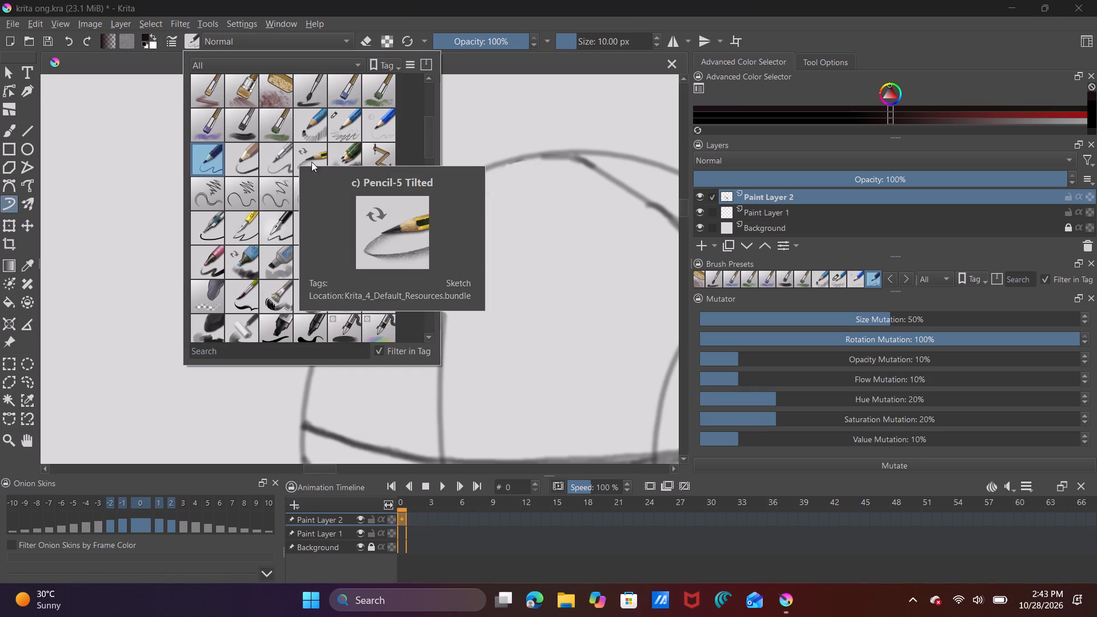
left_click(337, 125)
left_click(337, 125)
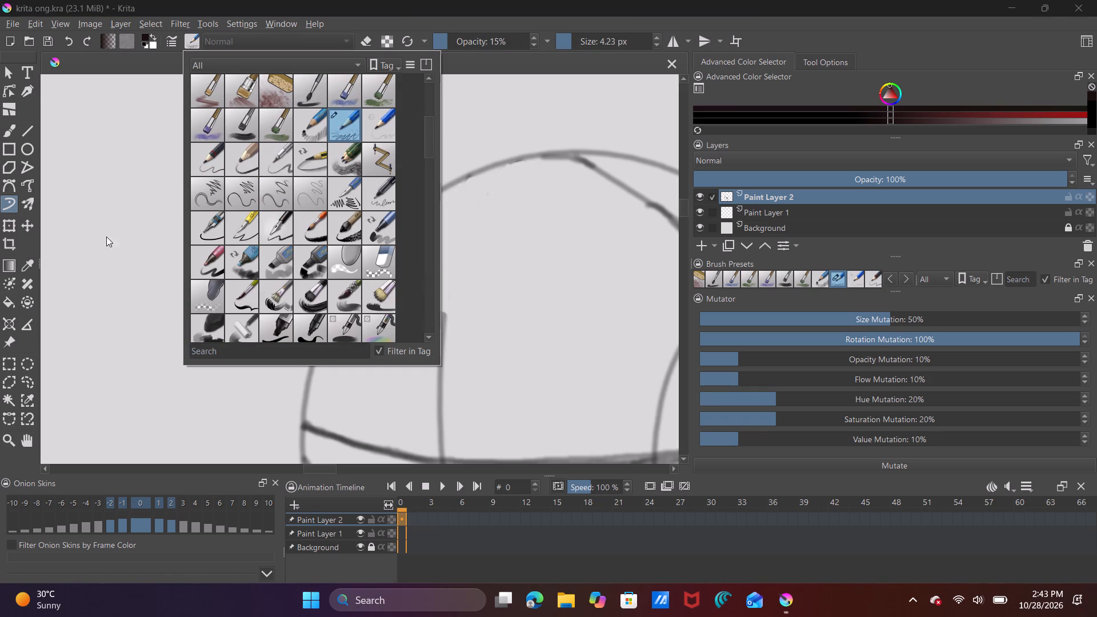
left_click(79, 245)
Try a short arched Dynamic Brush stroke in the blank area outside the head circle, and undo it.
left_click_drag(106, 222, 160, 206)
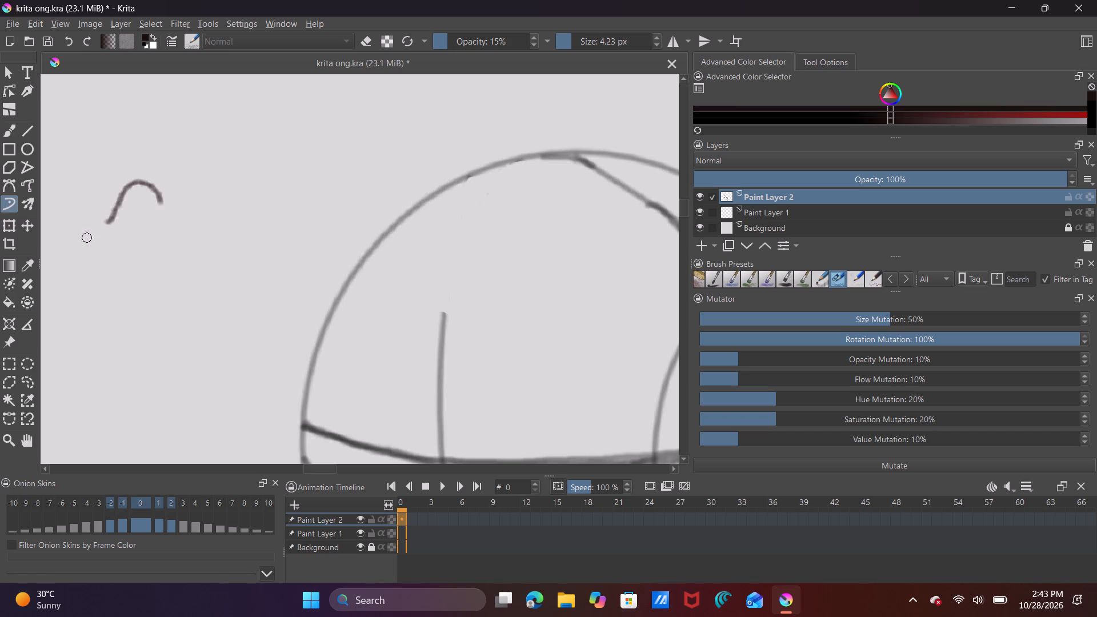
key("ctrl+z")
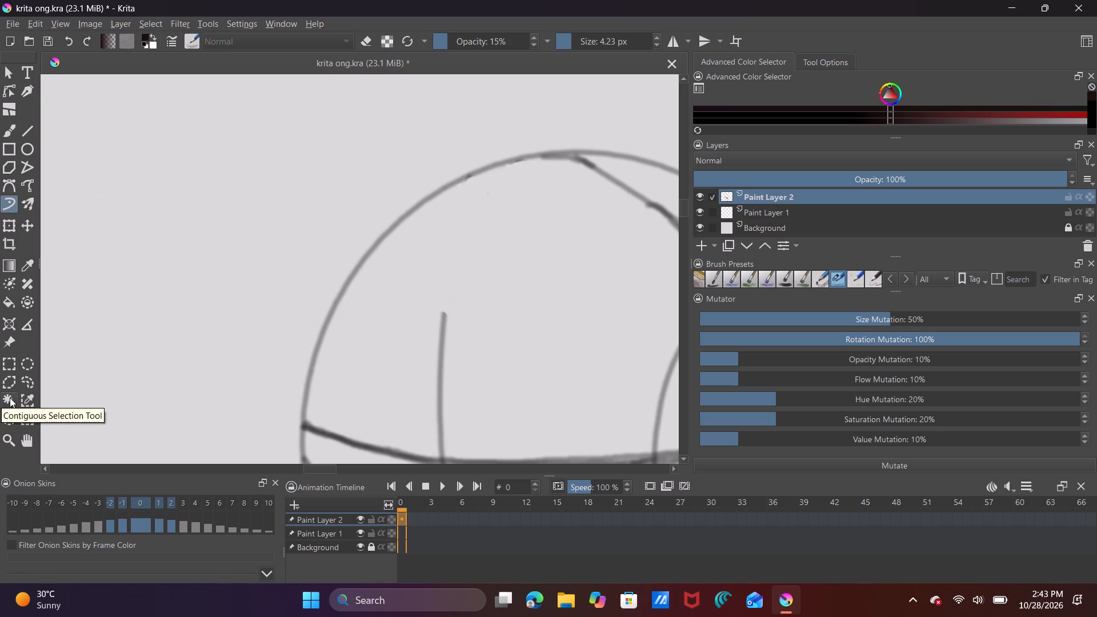
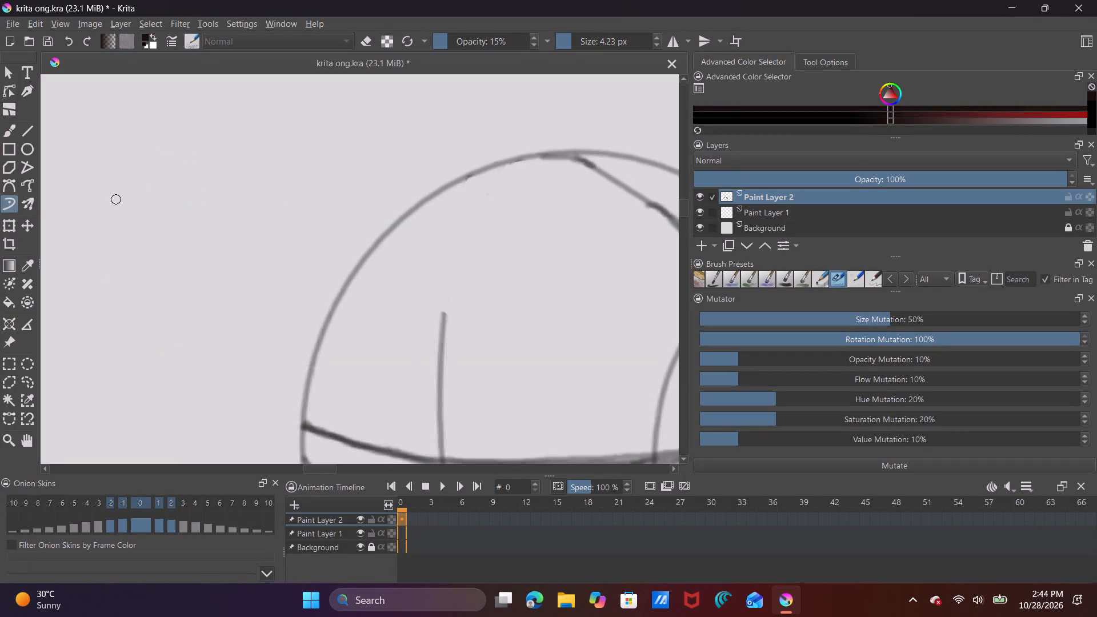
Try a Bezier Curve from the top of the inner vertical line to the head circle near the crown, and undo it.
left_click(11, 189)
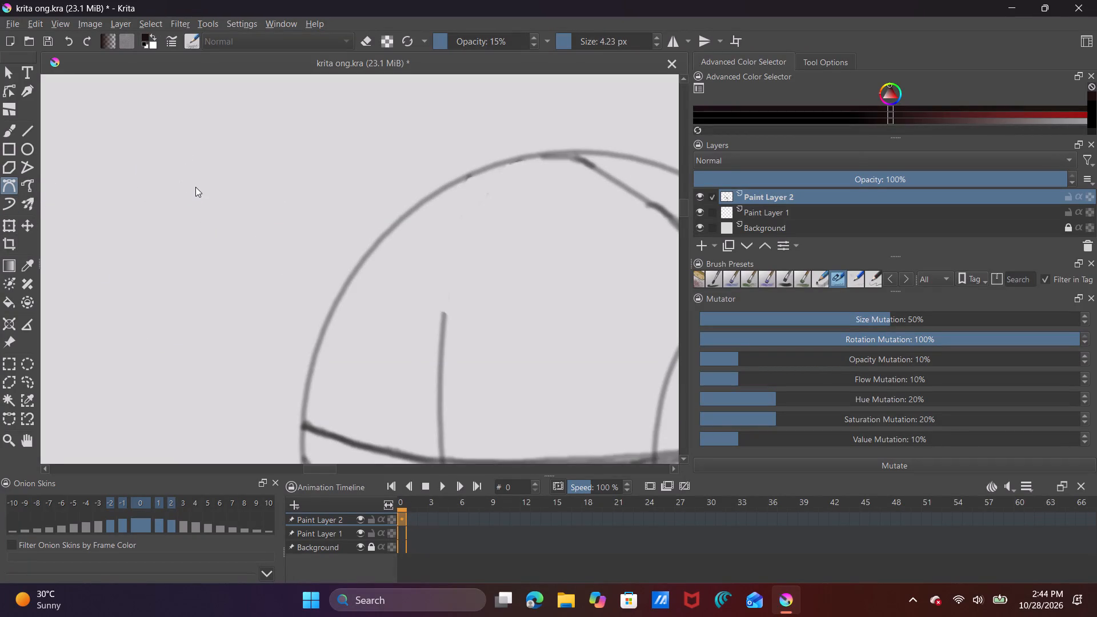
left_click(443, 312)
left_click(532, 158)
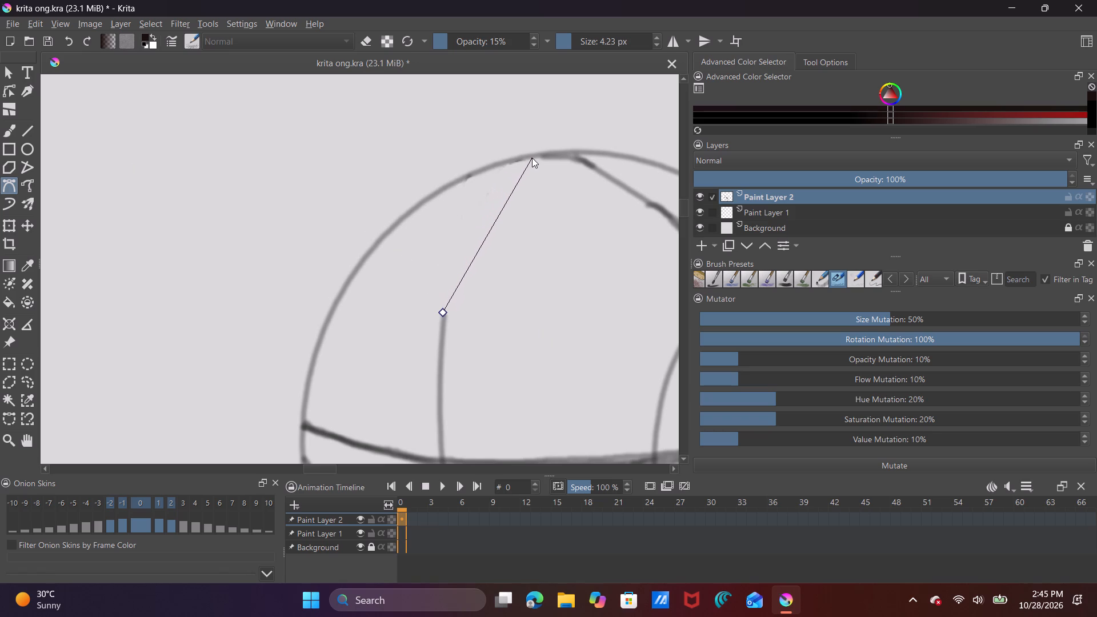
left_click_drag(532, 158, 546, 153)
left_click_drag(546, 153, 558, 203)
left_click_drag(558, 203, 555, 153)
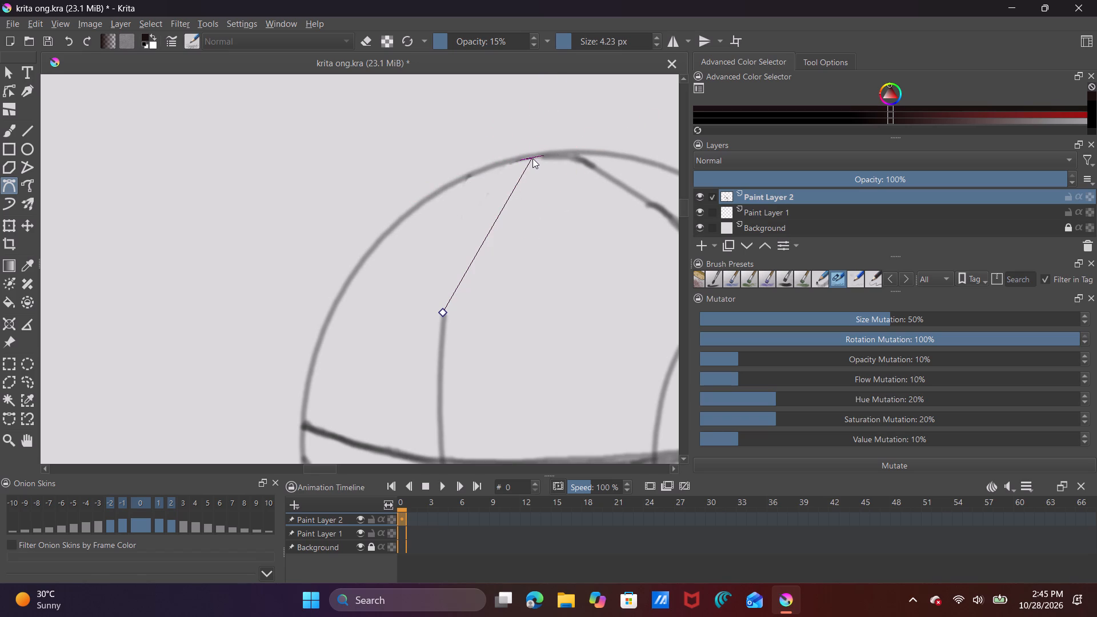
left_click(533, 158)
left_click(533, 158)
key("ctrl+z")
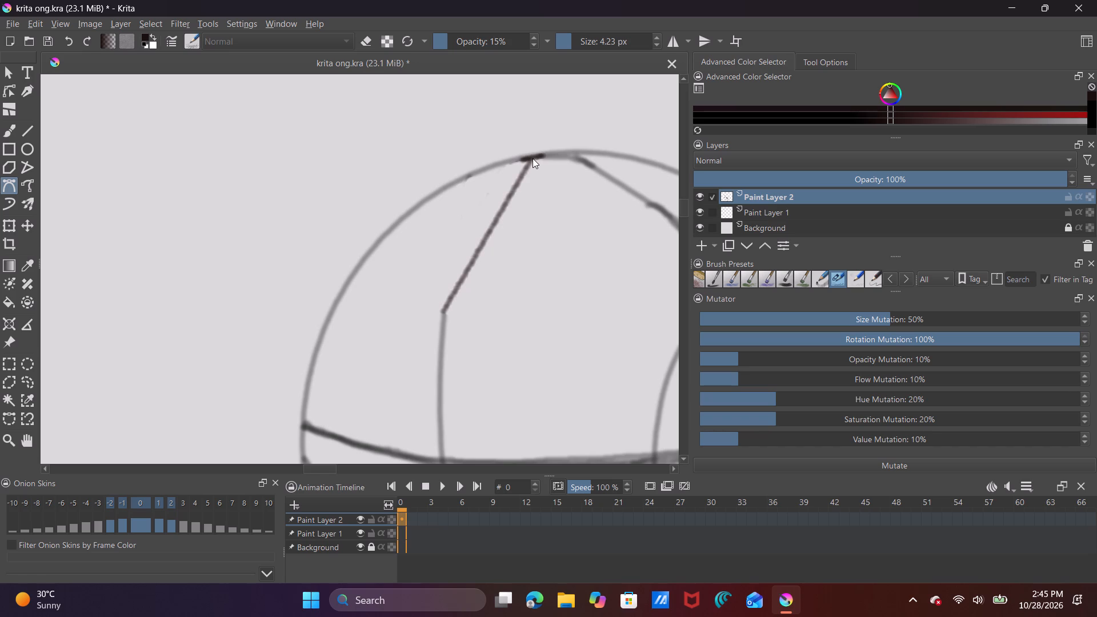
Draw a bowed Bezier curve from the top of the inner vertical line up to the head circle and along it to the crown.
left_click(443, 312)
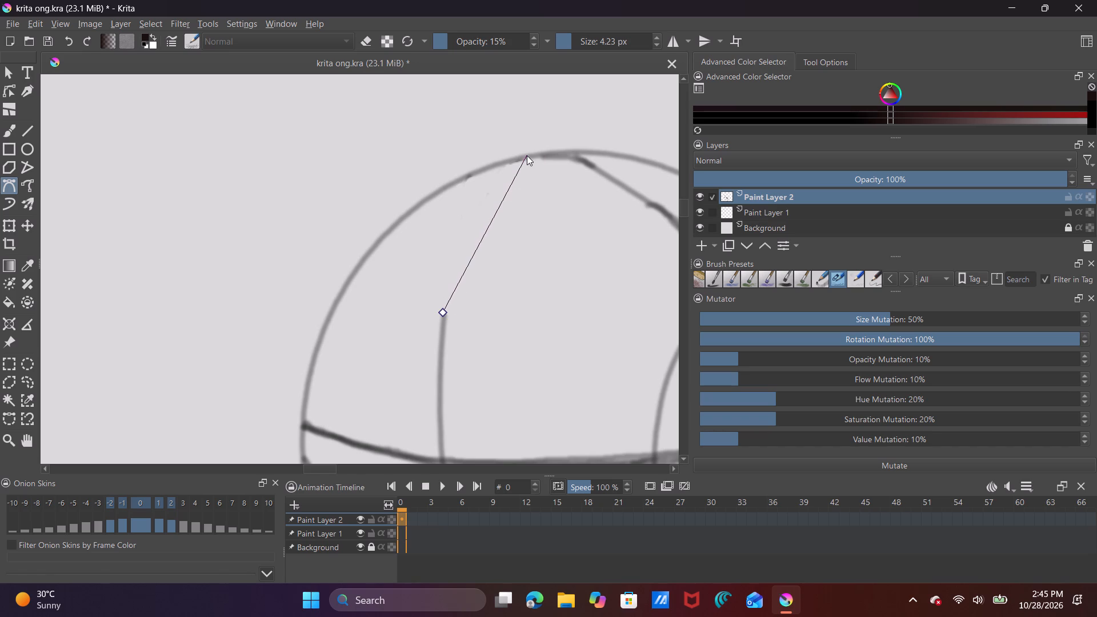
left_click_drag(531, 157, 531, 157)
left_click_drag(531, 157, 543, 162)
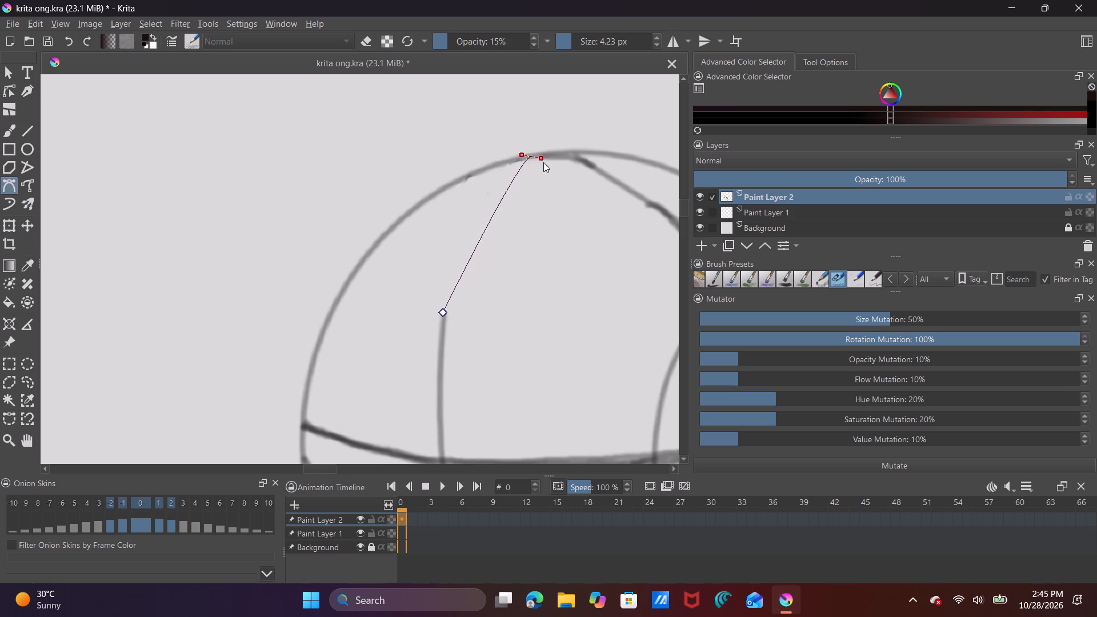
left_click_drag(543, 162, 559, 165)
left_click_drag(559, 165, 567, 165)
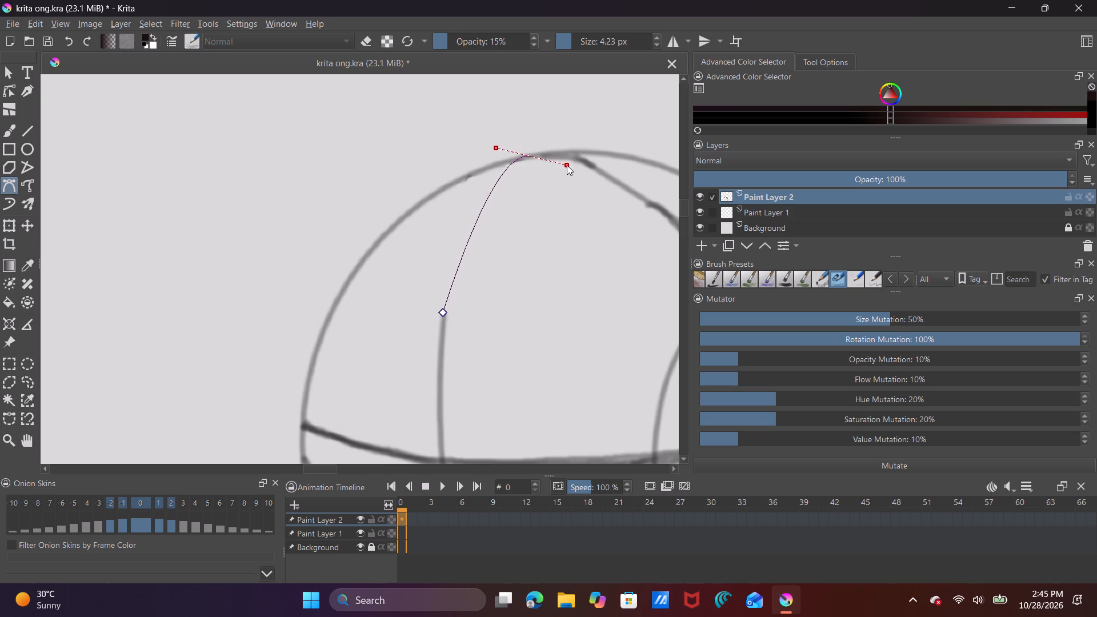
left_click_drag(567, 165, 590, 155)
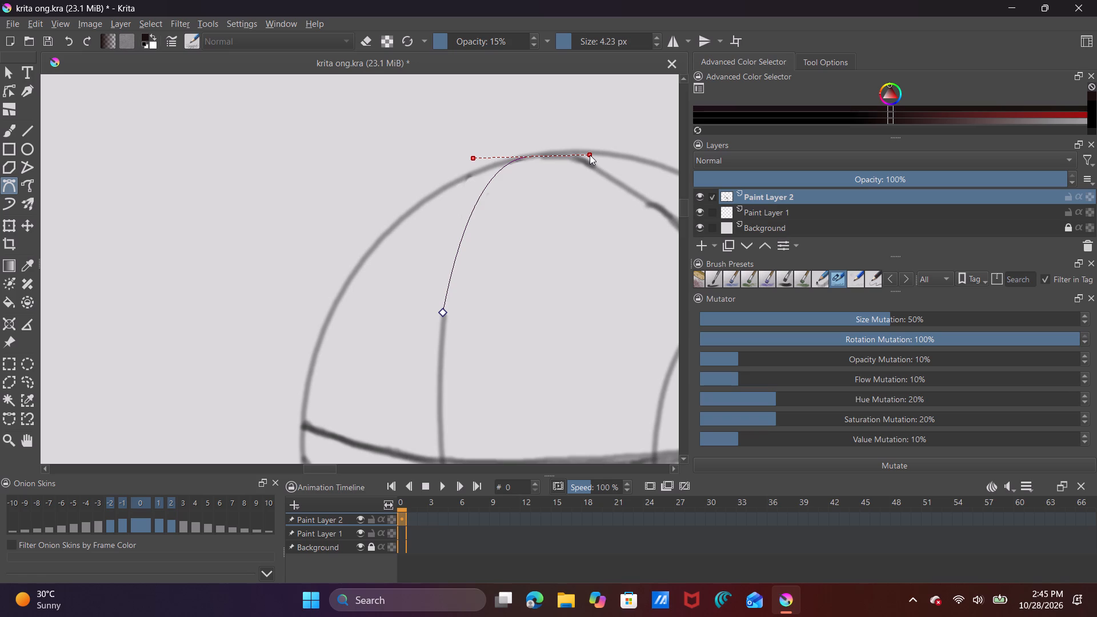
left_click_drag(590, 155, 589, 155)
left_click_drag(592, 156, 595, 164)
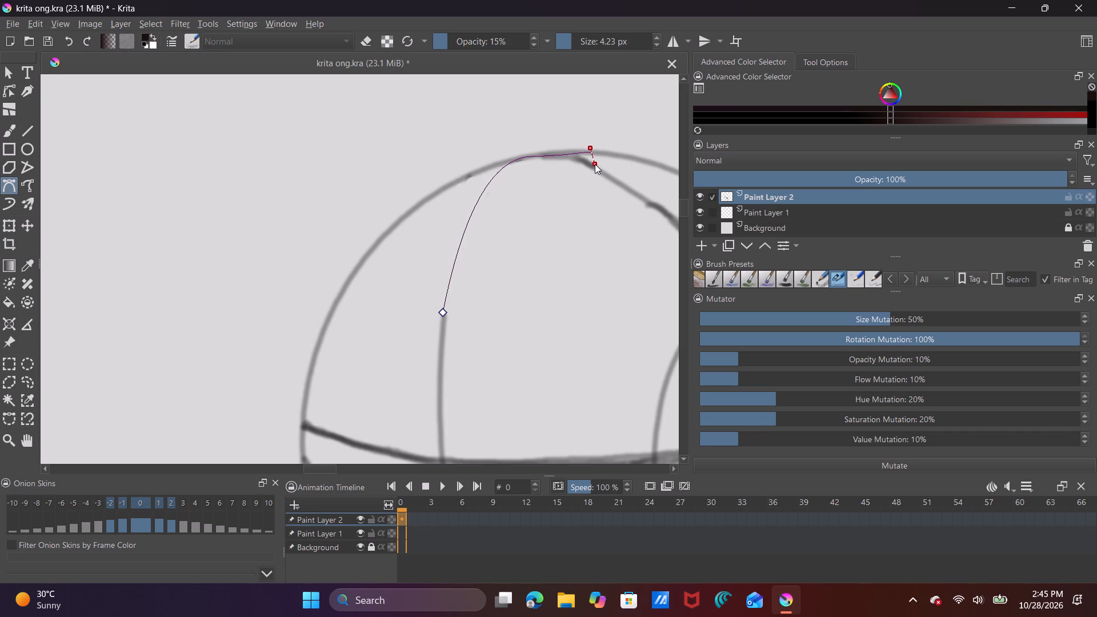
left_click_drag(595, 164, 607, 153)
left_click_drag(607, 153, 610, 162)
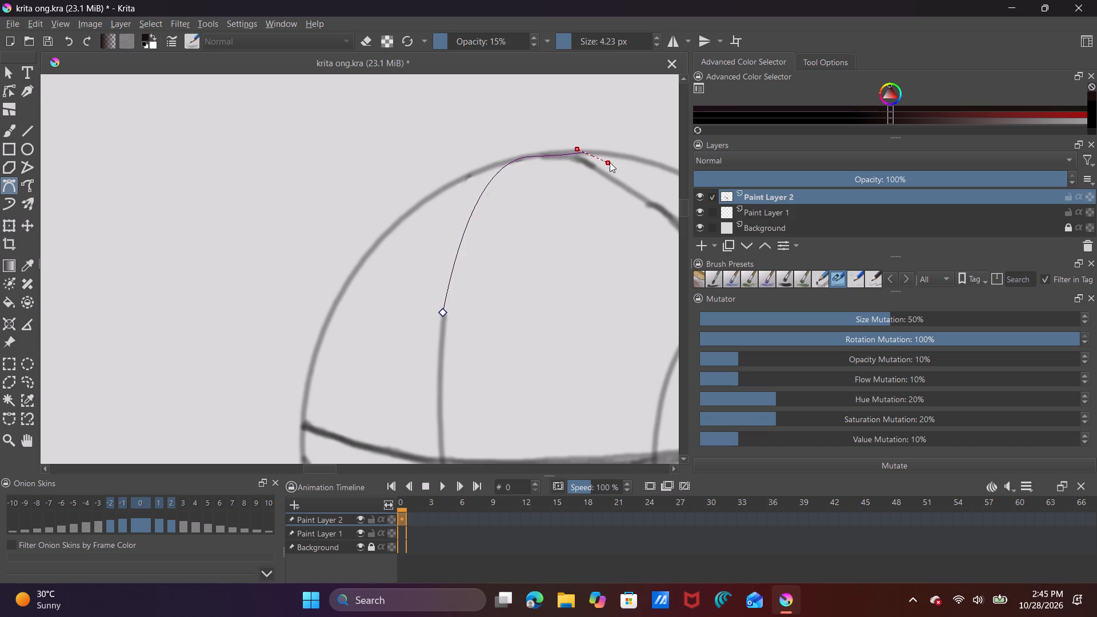
left_click_drag(610, 162, 611, 165)
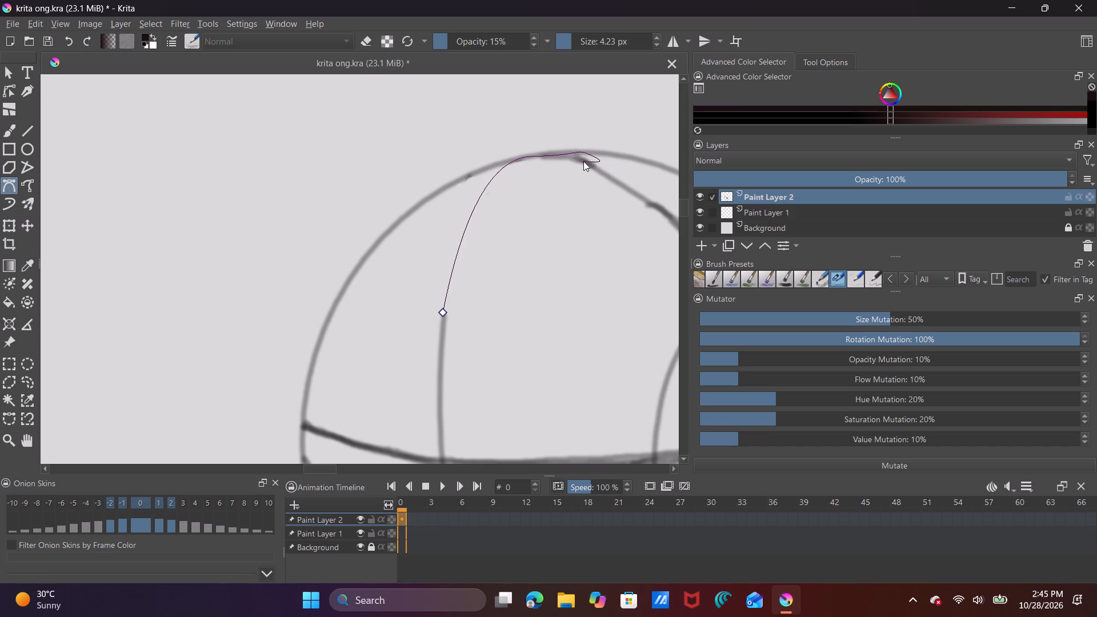
left_click(578, 153)
left_click(579, 153)
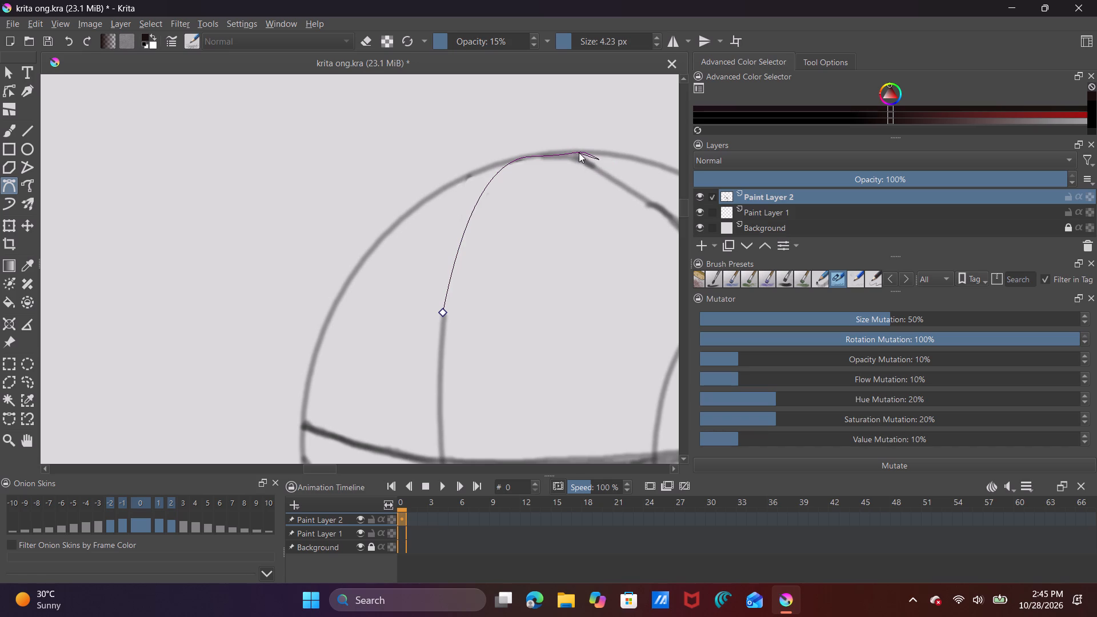
double_click(579, 153)
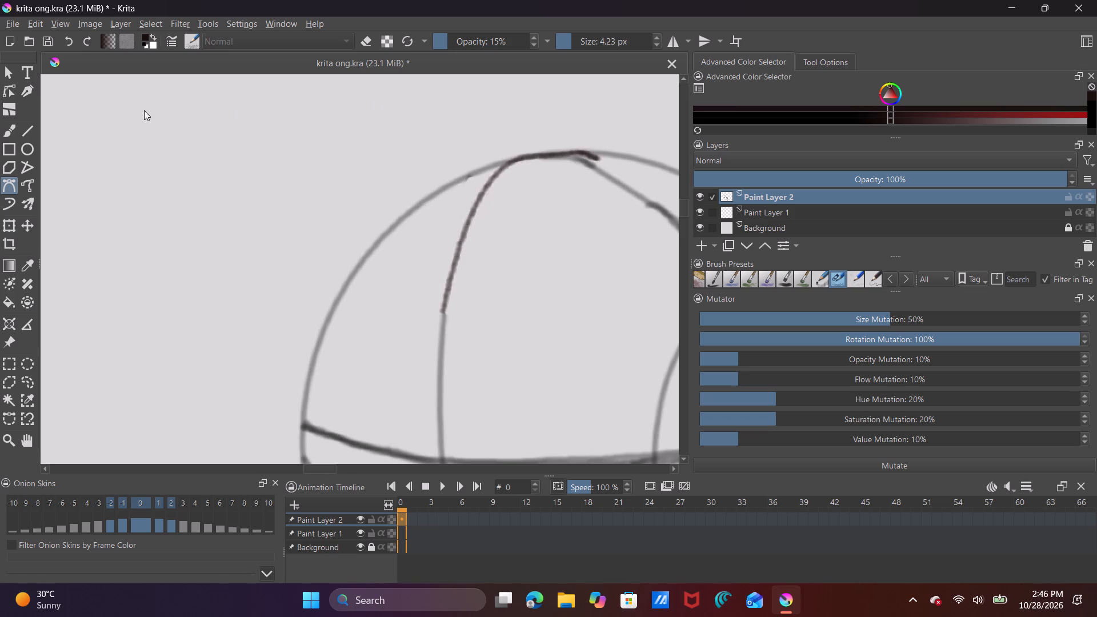
Choose the eraser brush preset with a size of 7 px and 100% opacity, trying it with a short path in the blank area.
left_click(190, 47)
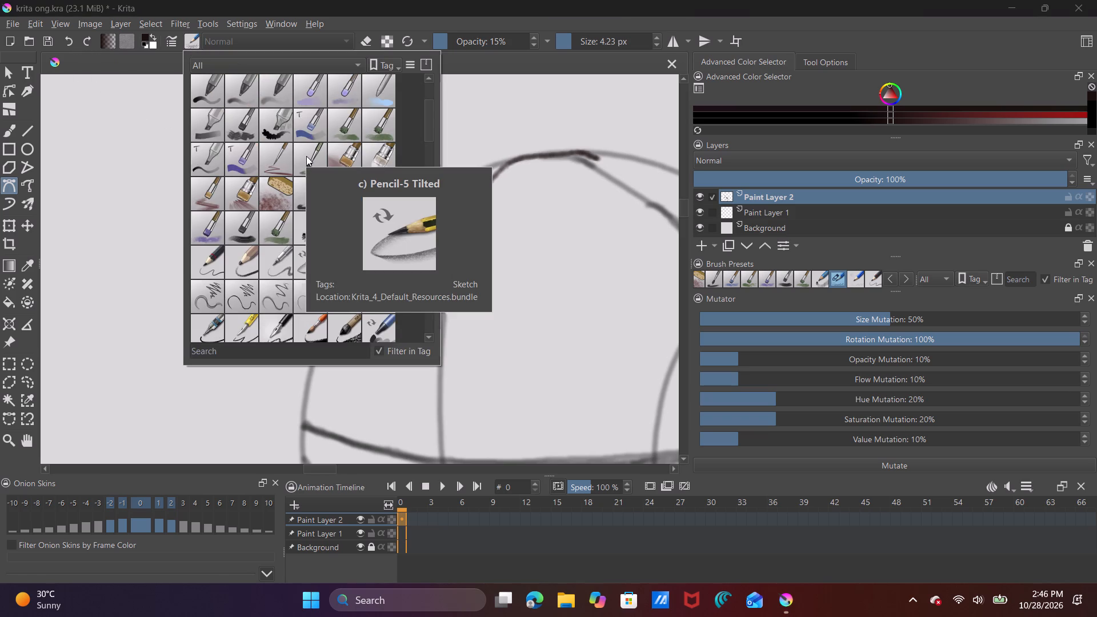
scroll(306, 156, "up", 3)
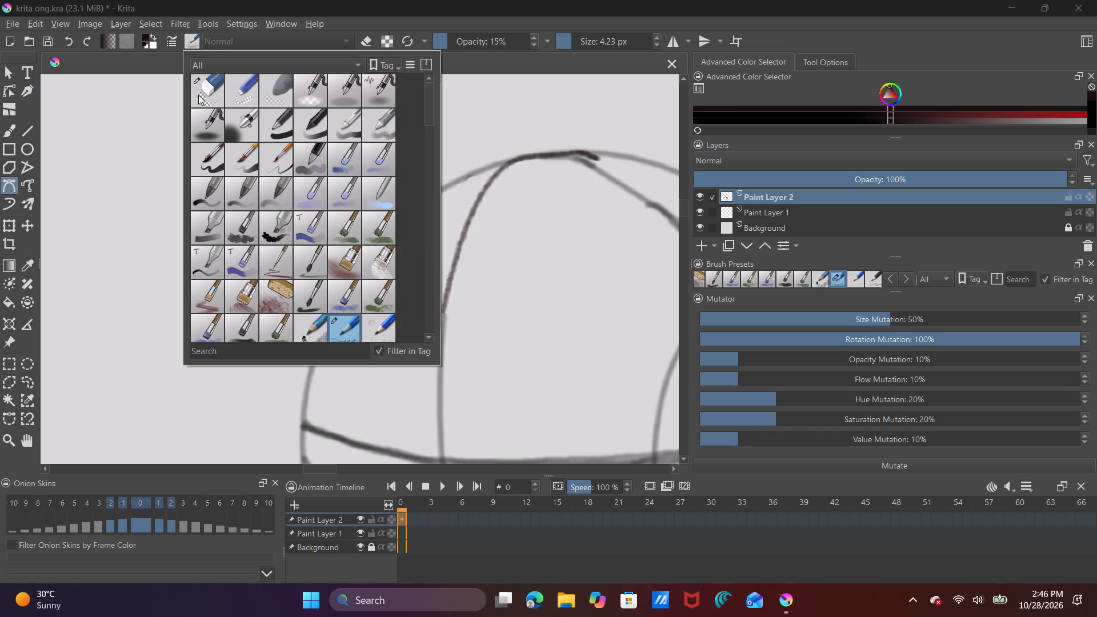
left_click(204, 91)
left_click(118, 158)
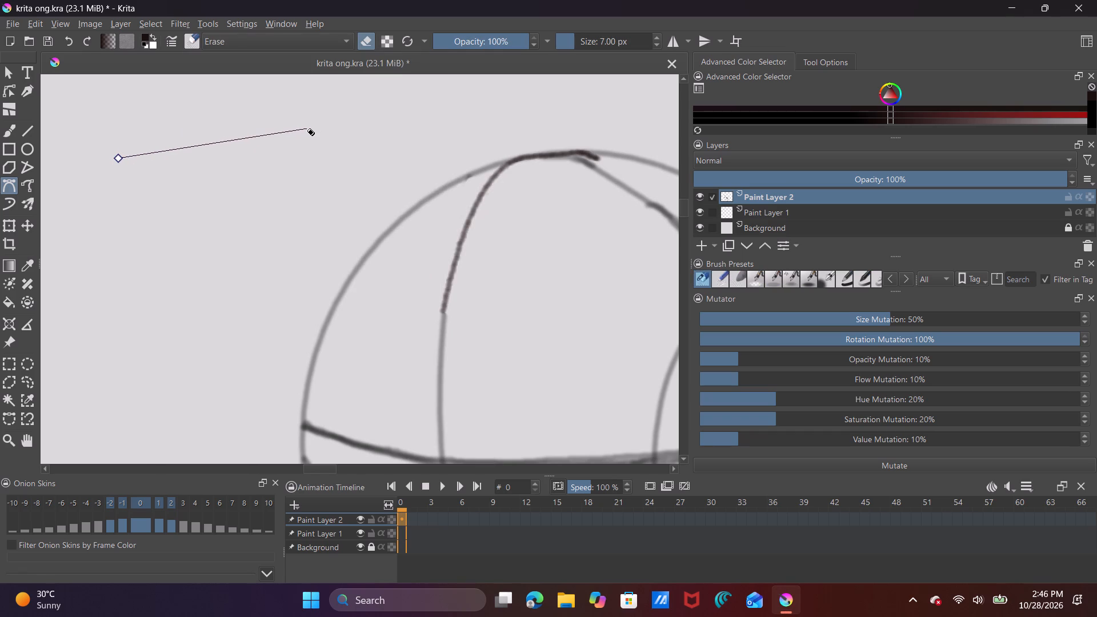
double_click(226, 155)
left_click(189, 43)
left_click(206, 86)
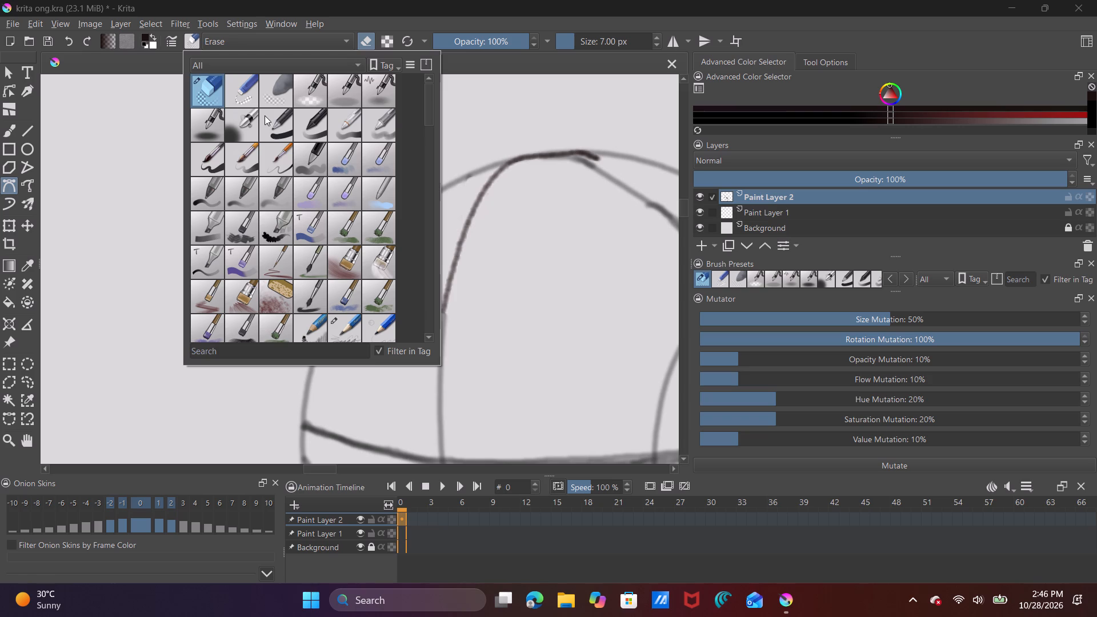
Erase the dark overshoot at the crown end of the new curve with short Bezier paths.
left_click(562, 153)
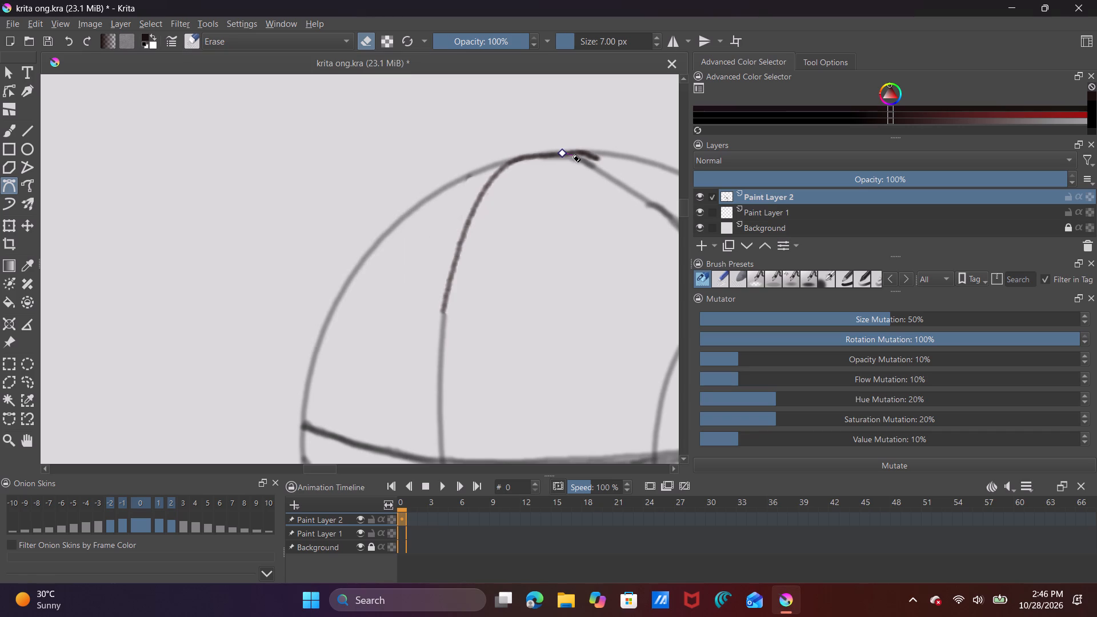
left_click(579, 154)
left_click(595, 158)
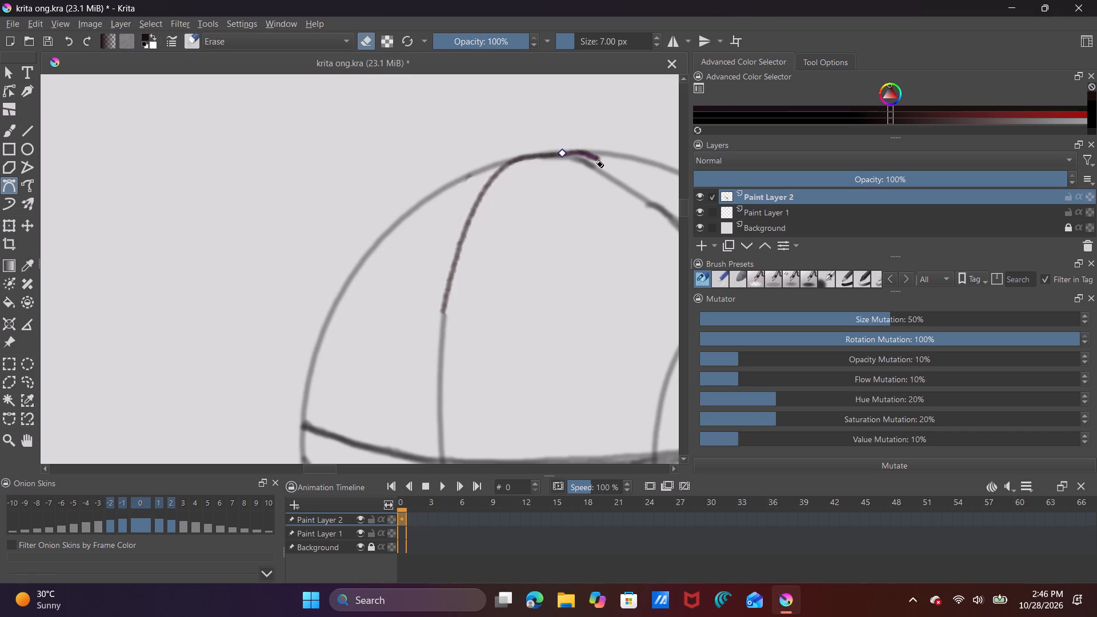
double_click(596, 161)
left_click(596, 158)
left_click(582, 151)
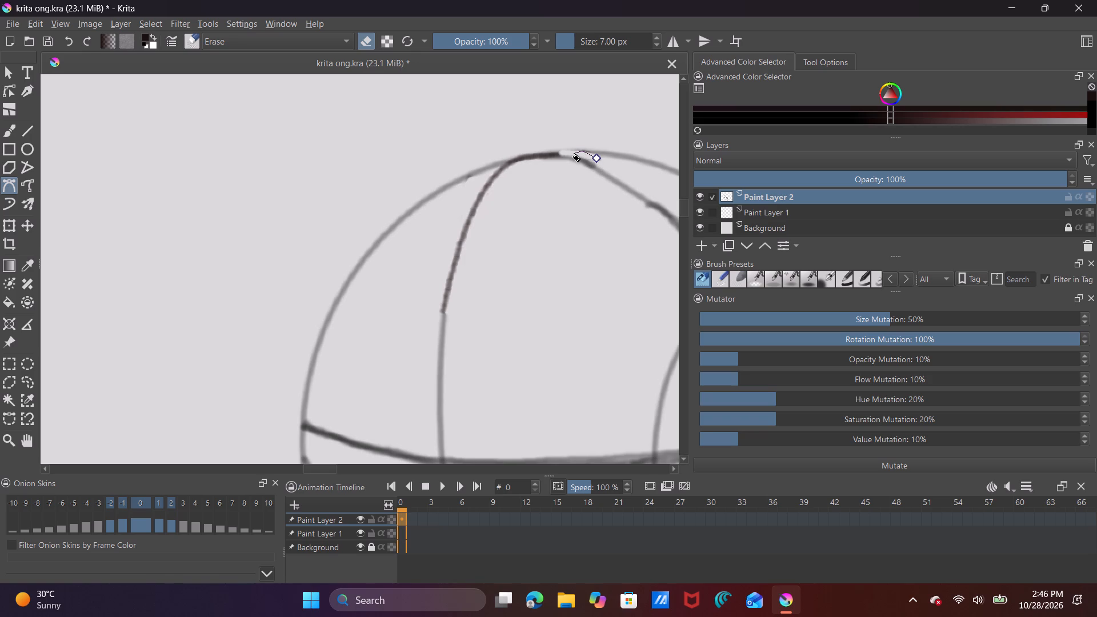
double_click(572, 154)
Erase the overlapping line remnants at the crown freehand, clearing a gap between the new curve, the head circle and the other inner line.
left_click(6, 134)
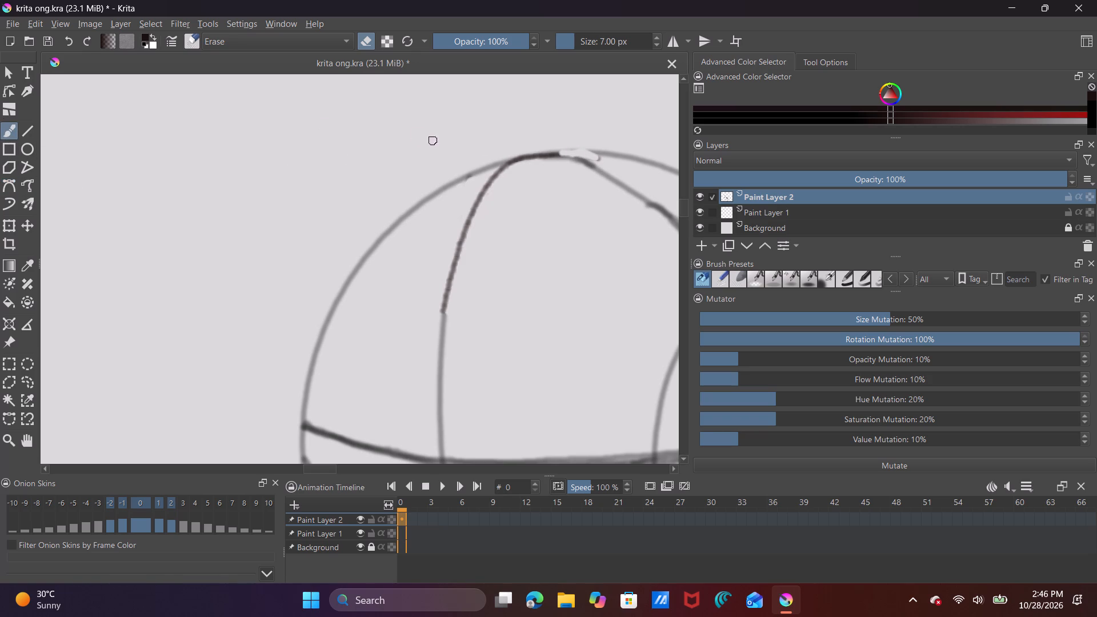
left_click_drag(567, 147, 572, 148)
left_click_drag(572, 148, 593, 158)
left_click_drag(593, 158, 579, 158)
left_click_drag(579, 158, 566, 163)
left_click_drag(566, 163, 588, 154)
left_click_drag(588, 154, 592, 162)
left_click(562, 163)
left_click_drag(555, 163, 545, 164)
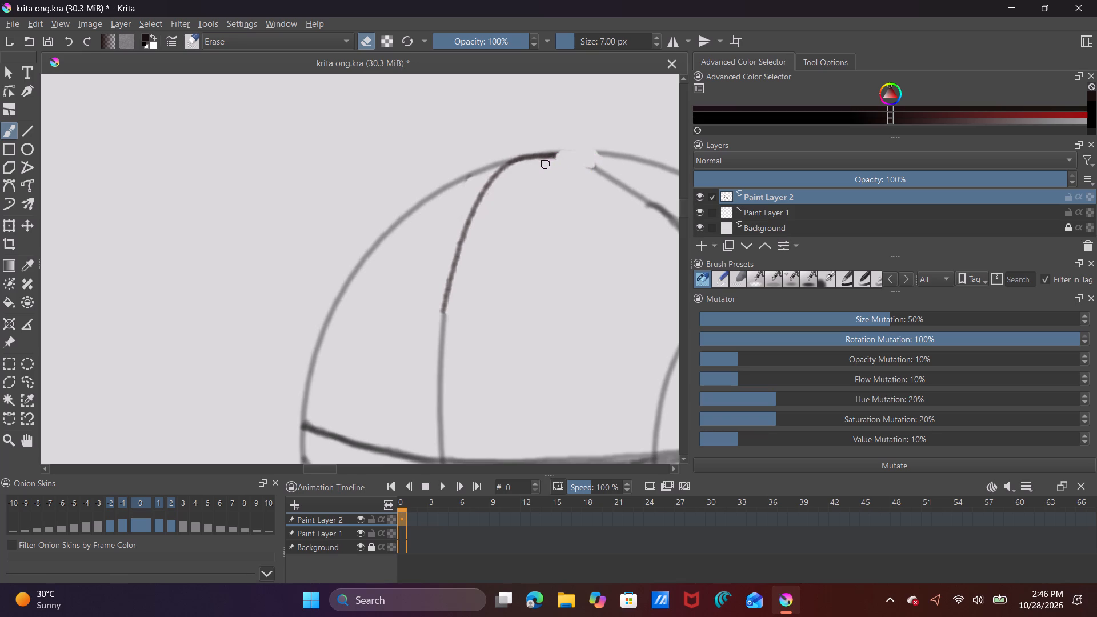
left_click_drag(545, 164, 567, 162)
Set up the Bezier Curve tool with the blue pencil brush preset at 15% opacity and 4.23 px size.
left_click(6, 189)
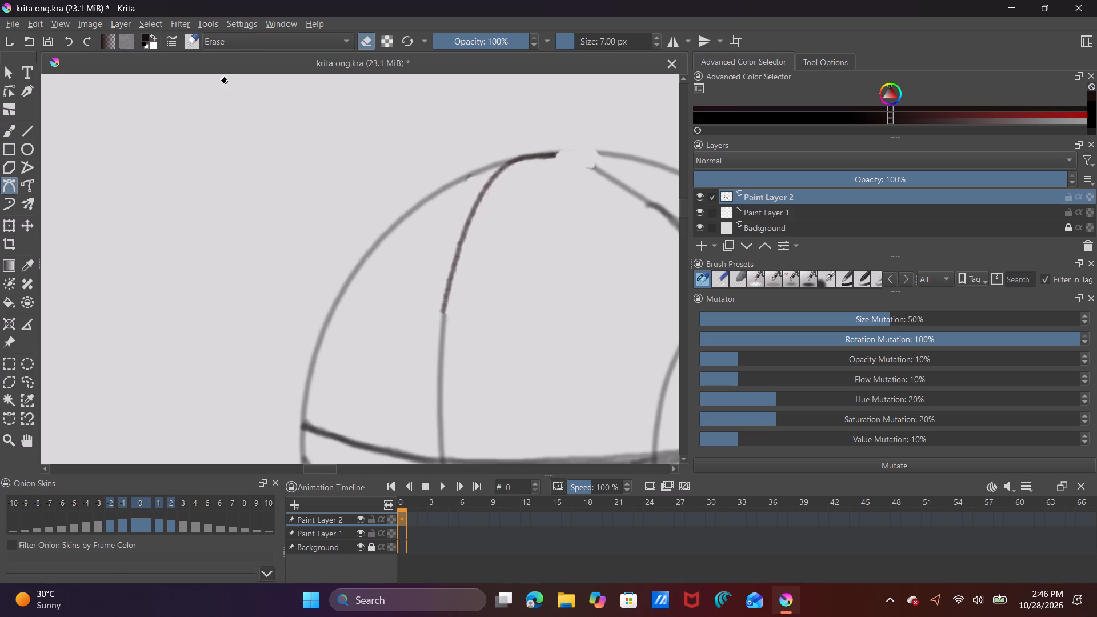
left_click(191, 40)
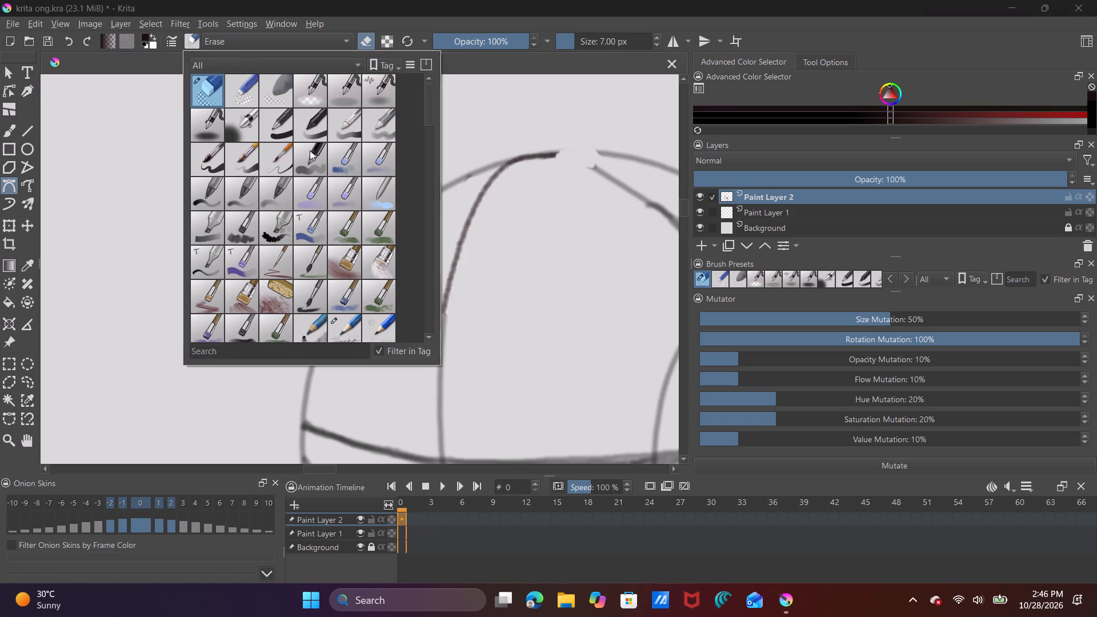
scroll(305, 153, "down", 2)
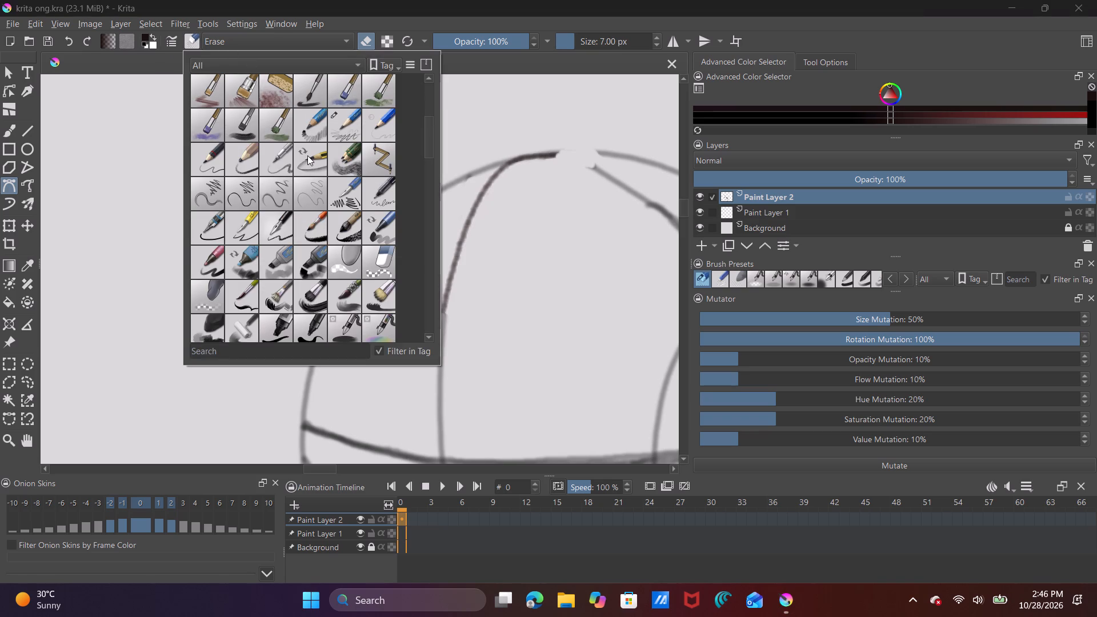
left_click(337, 122)
left_click(337, 122)
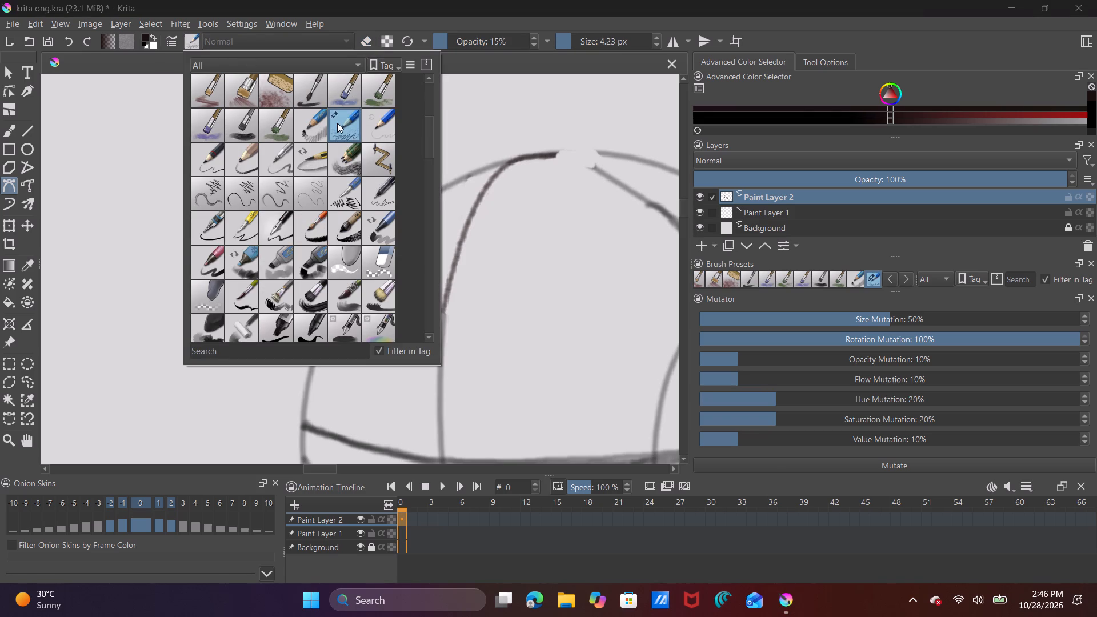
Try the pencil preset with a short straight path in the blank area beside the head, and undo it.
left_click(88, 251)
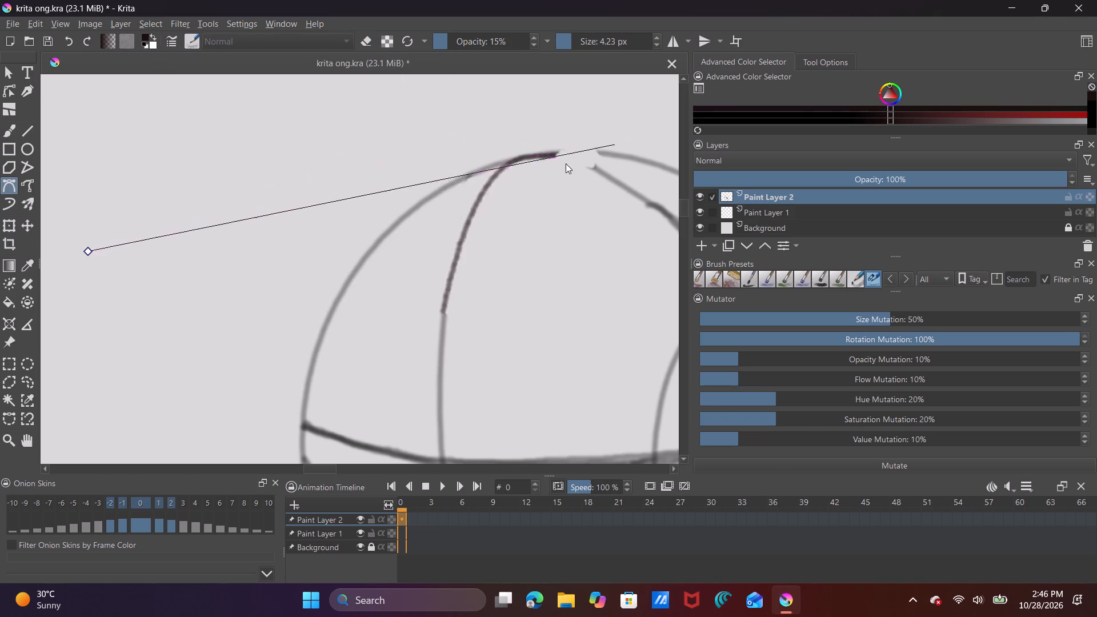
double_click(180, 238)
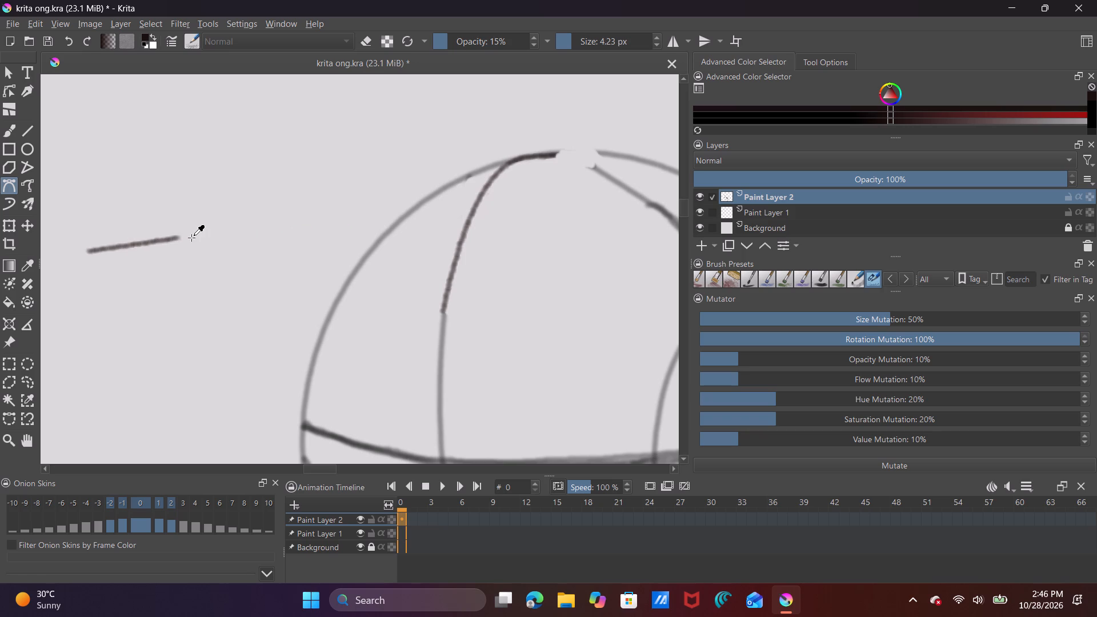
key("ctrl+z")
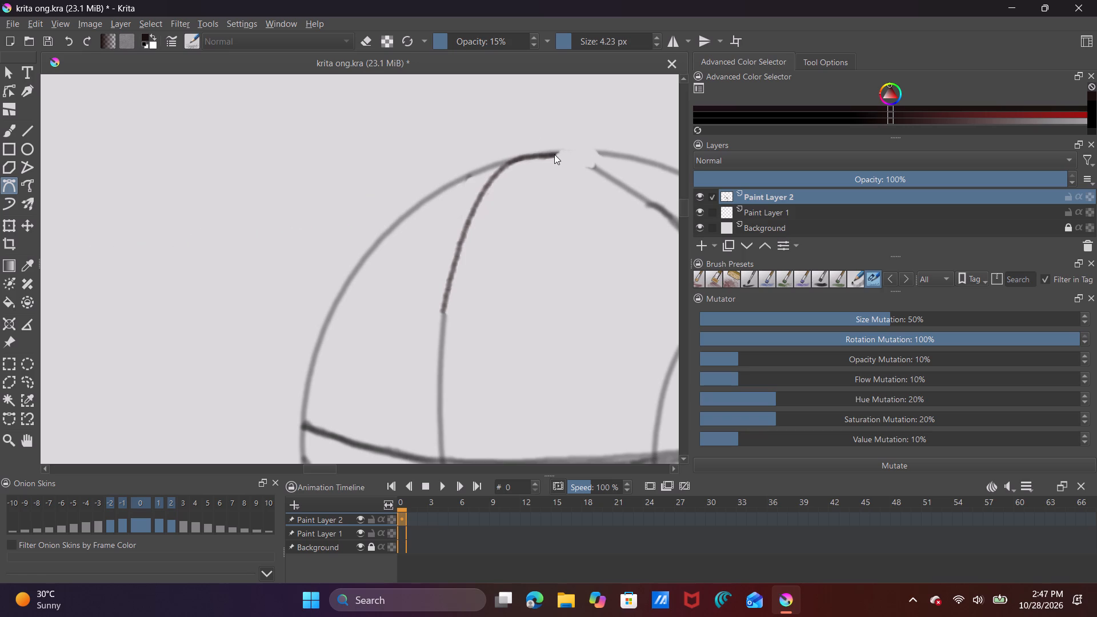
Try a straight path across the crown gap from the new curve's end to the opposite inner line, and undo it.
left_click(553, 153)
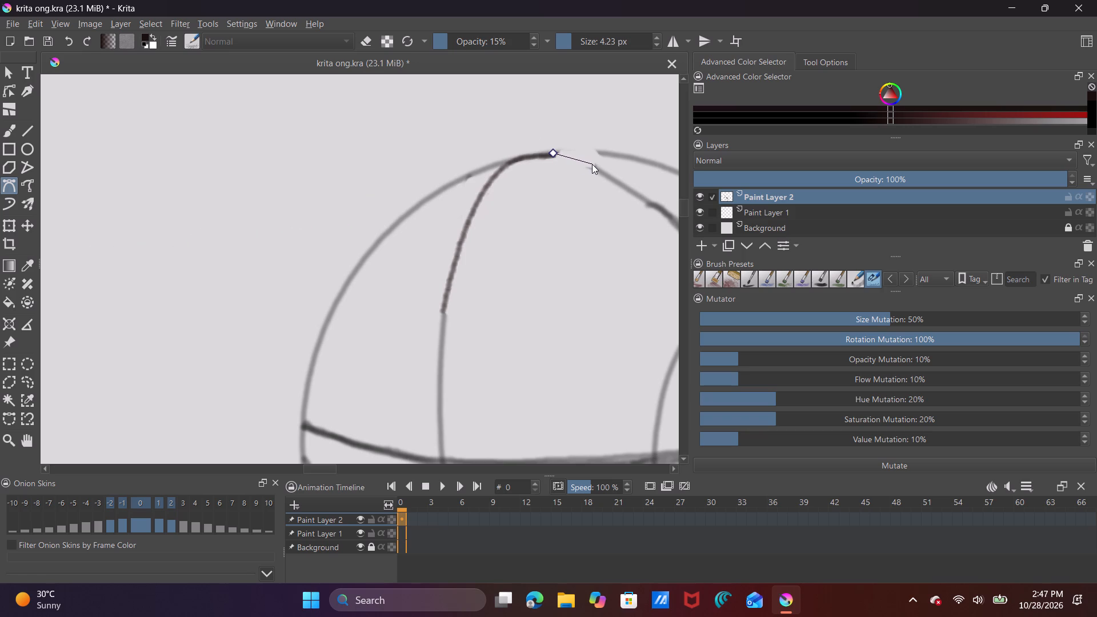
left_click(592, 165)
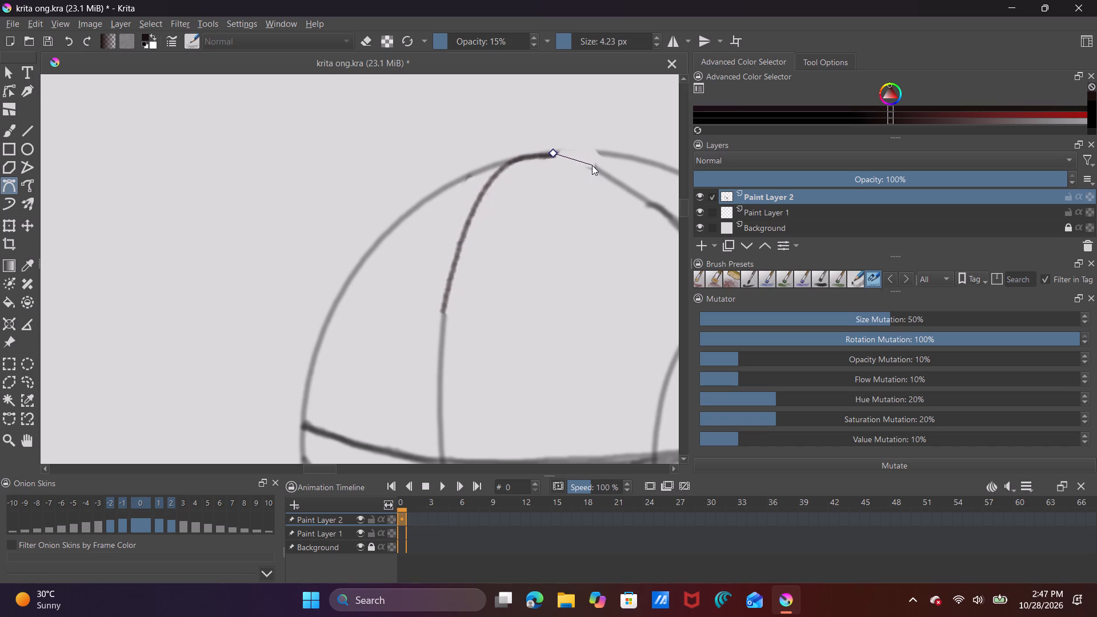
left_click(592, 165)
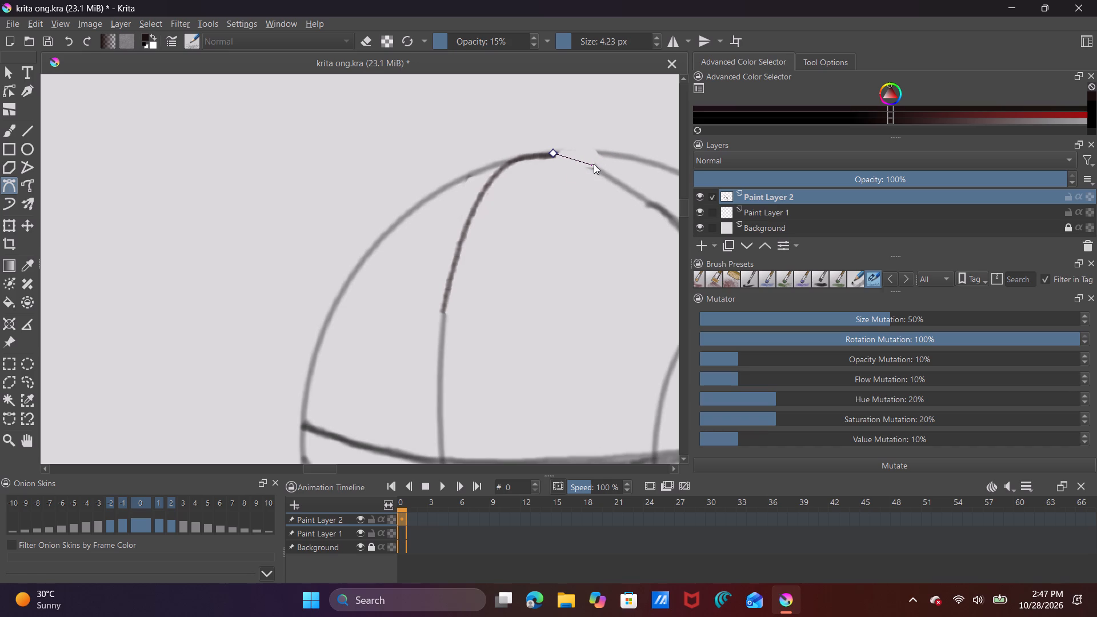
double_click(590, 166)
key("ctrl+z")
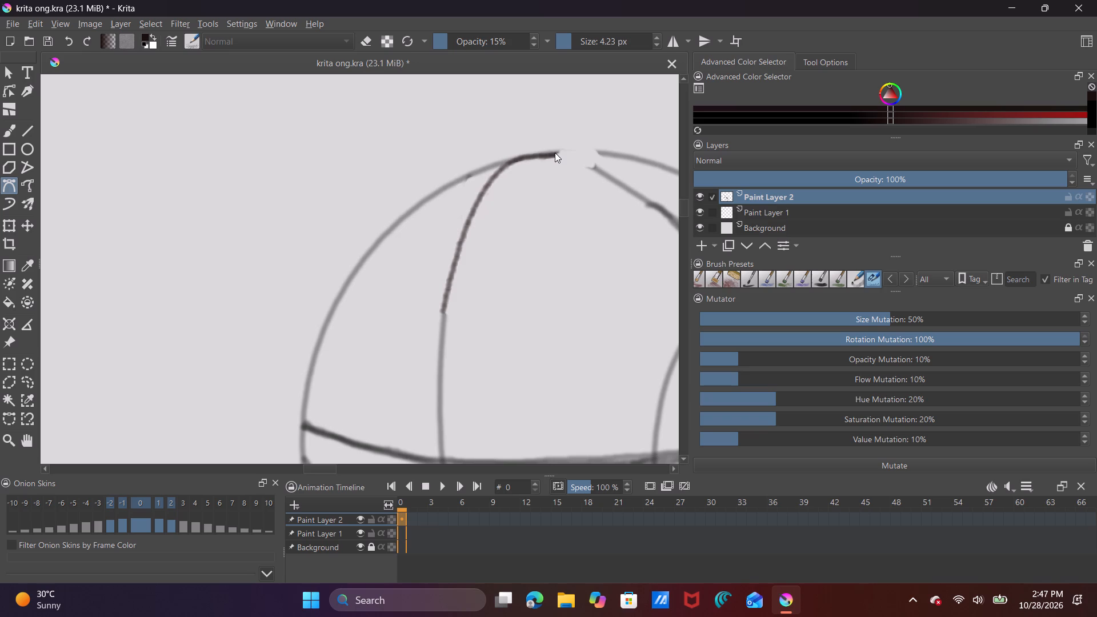
Draw a short bowed Bezier curve from the new curve's crown end down to the erased end of the opposite inner line.
left_click(555, 153)
left_click_drag(591, 165, 576, 167)
left_click_drag(576, 167, 603, 174)
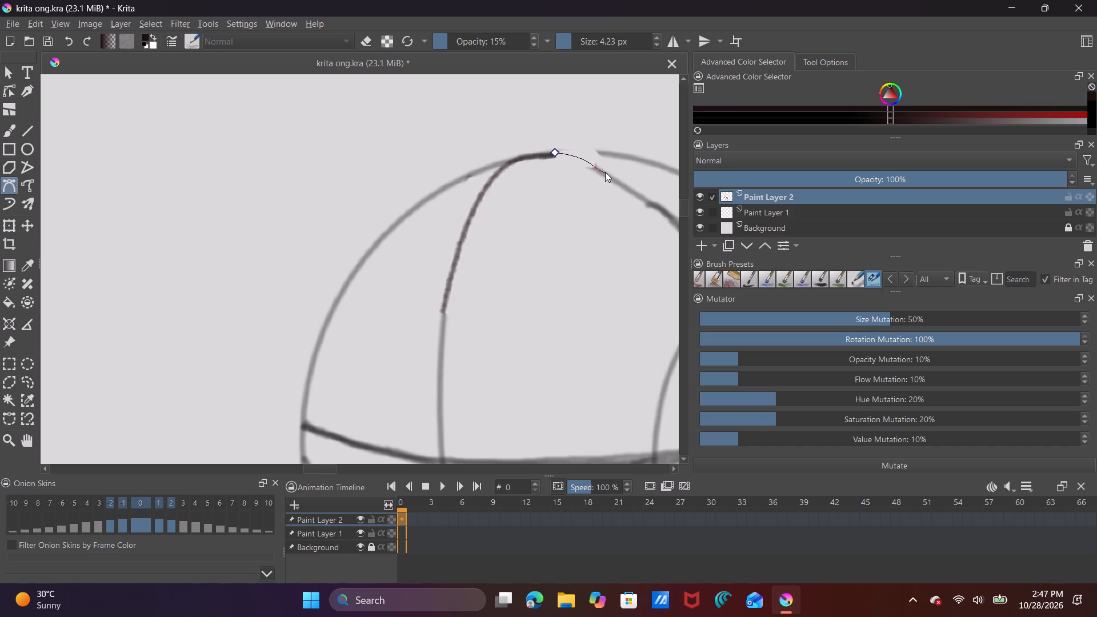
double_click(601, 173)
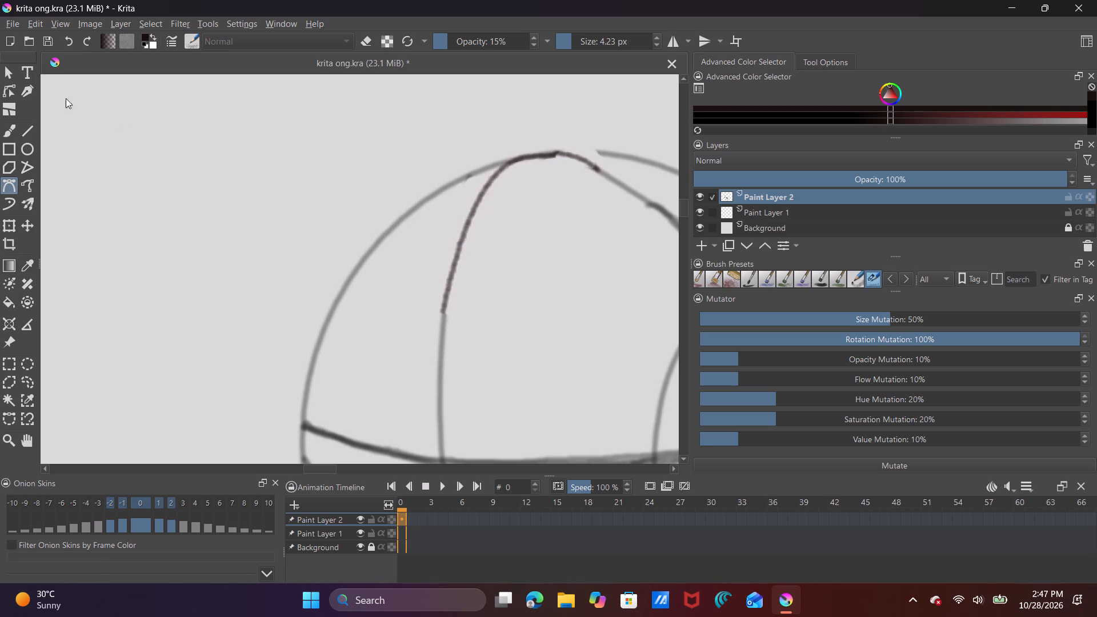
Draw a short Bezier curve from the crown junction to the cut end of the head circle, bridging its erased gap.
left_click(554, 152)
left_click_drag(599, 151, 595, 158)
left_click_drag(595, 158, 606, 151)
left_click_drag(606, 151, 606, 153)
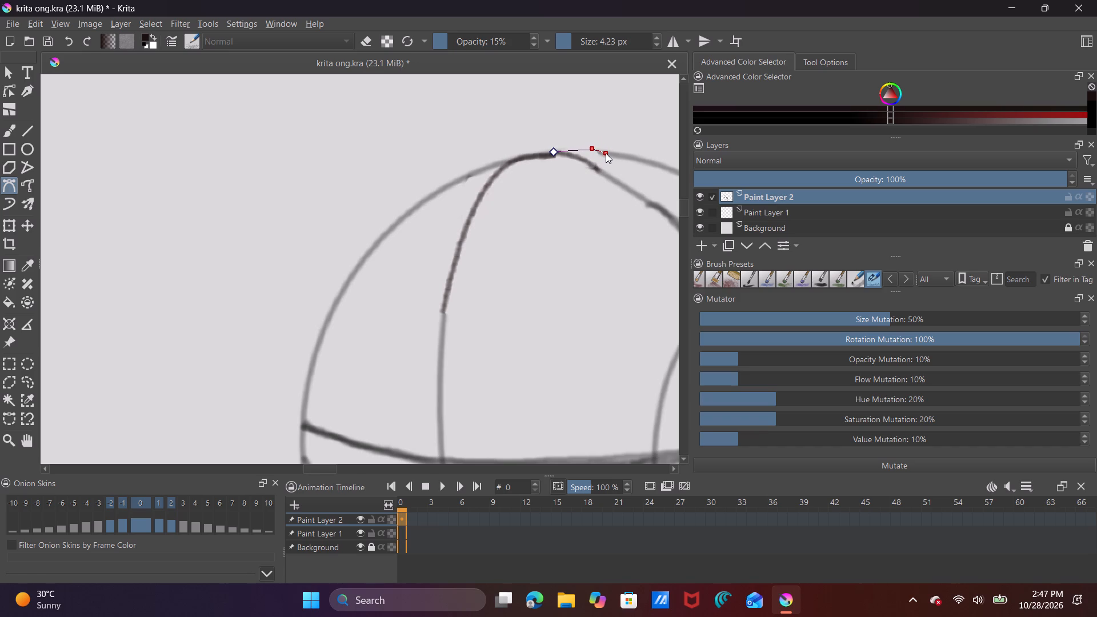
left_click_drag(606, 153, 606, 153)
double_click(606, 153)
Examine the redrawn crown lines against the whole head and up close along the inner curves.
scroll(539, 138, "down", 4)
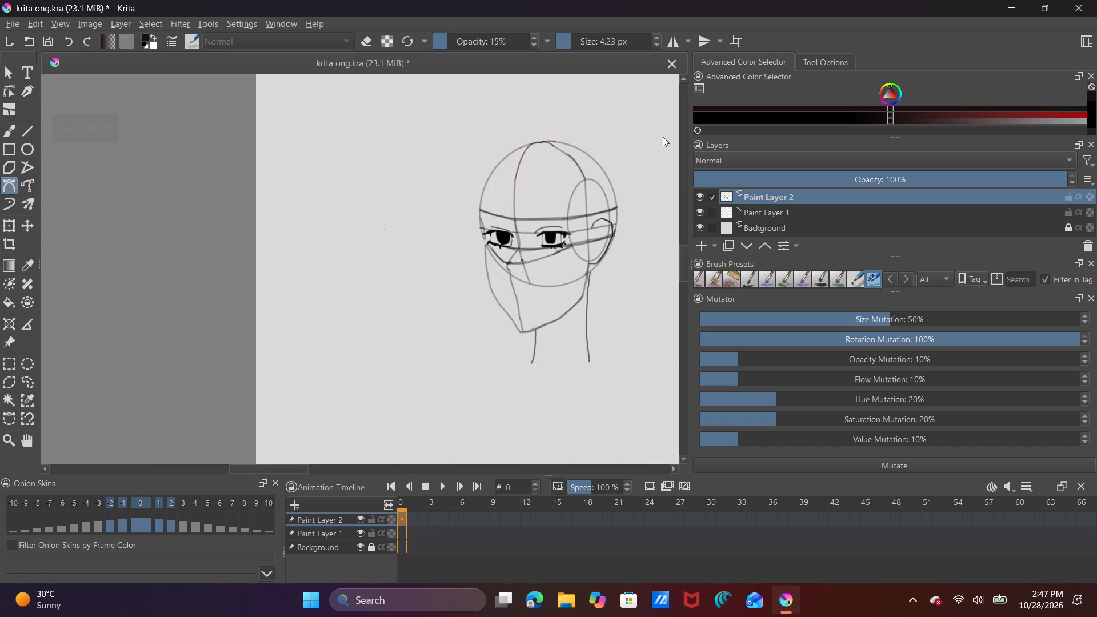
scroll(630, 119, "up", 5)
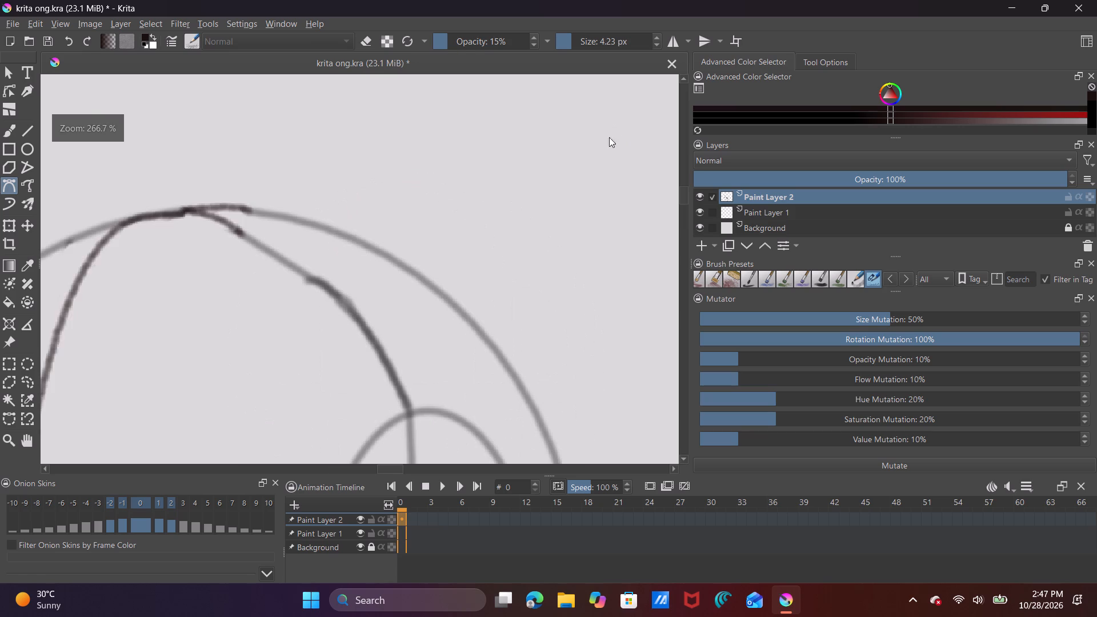
key("space")
key("space")
key("space")
key("space")
key("space")
key("space")
key("space")
key("space")
left_click_drag(247, 323, 269, 315)
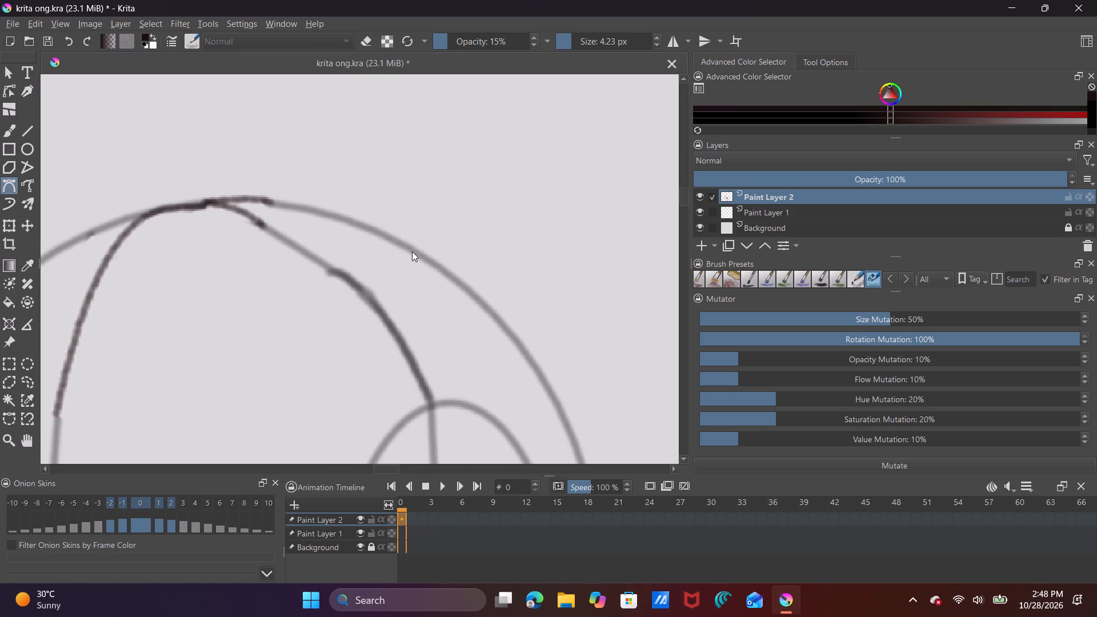
key("space")
key("space")
key("space")
key("space")
key("space")
key("space")
key("space")
key("space")
key("space")
key("space")
key("space")
key("space")
key("space")
key("space")
key("space")
key("space")
key("space")
key("space")
key("space")
key("space")
left_click_drag(176, 353, 292, 322)
left_click_drag(292, 322, 350, 312)
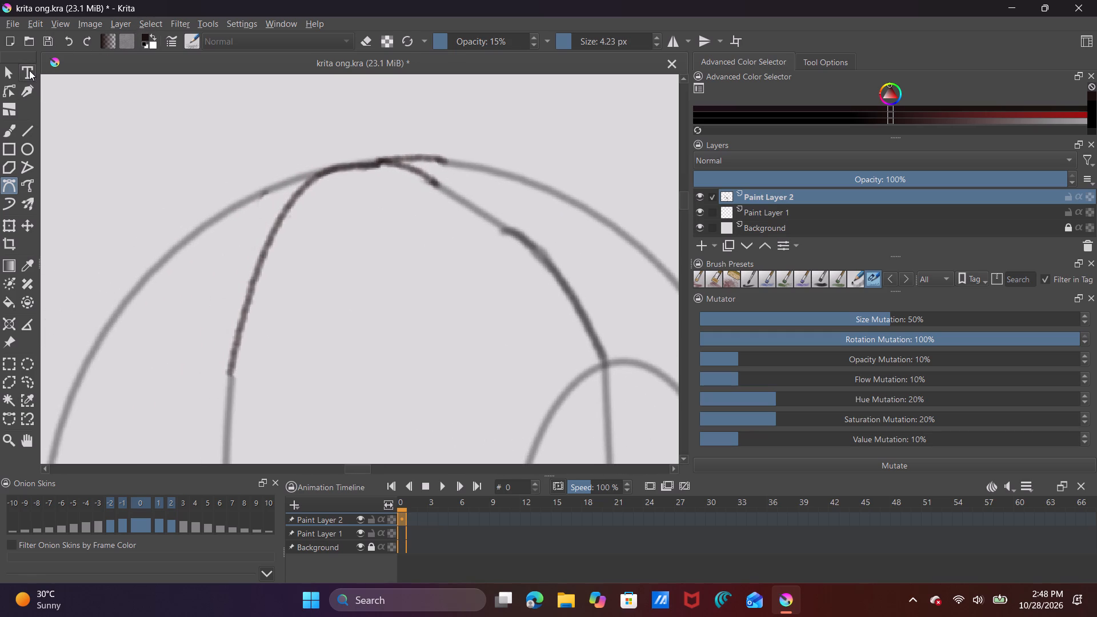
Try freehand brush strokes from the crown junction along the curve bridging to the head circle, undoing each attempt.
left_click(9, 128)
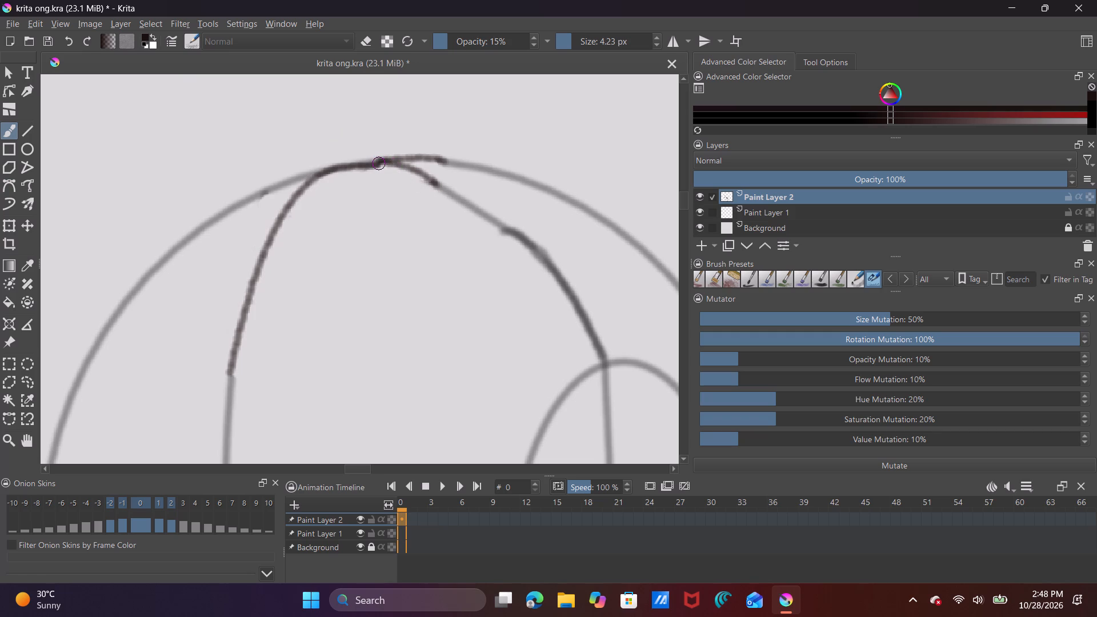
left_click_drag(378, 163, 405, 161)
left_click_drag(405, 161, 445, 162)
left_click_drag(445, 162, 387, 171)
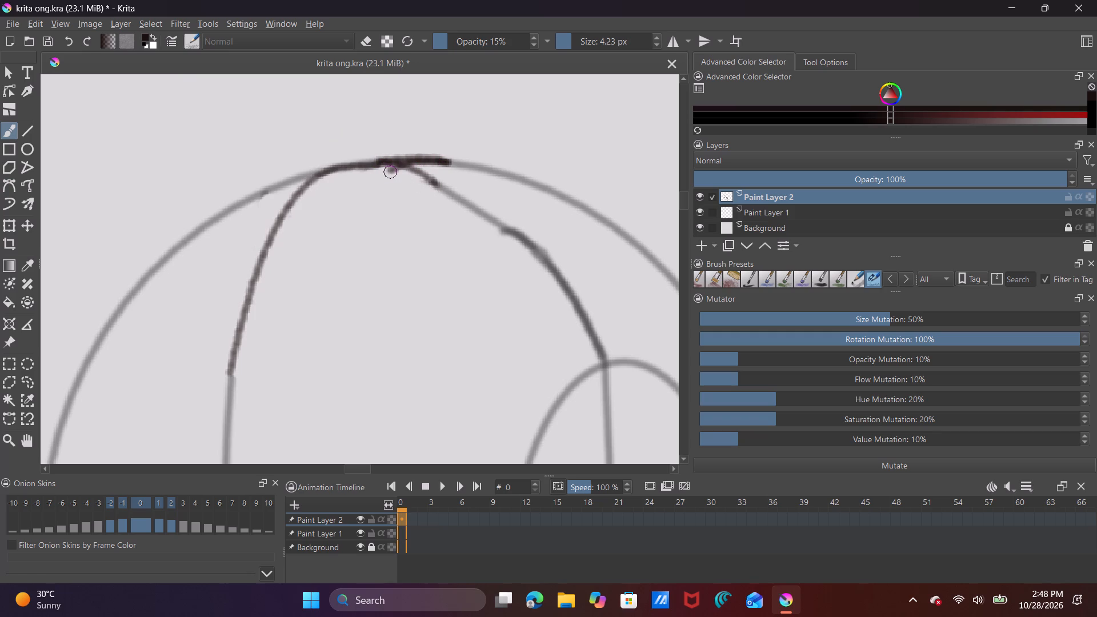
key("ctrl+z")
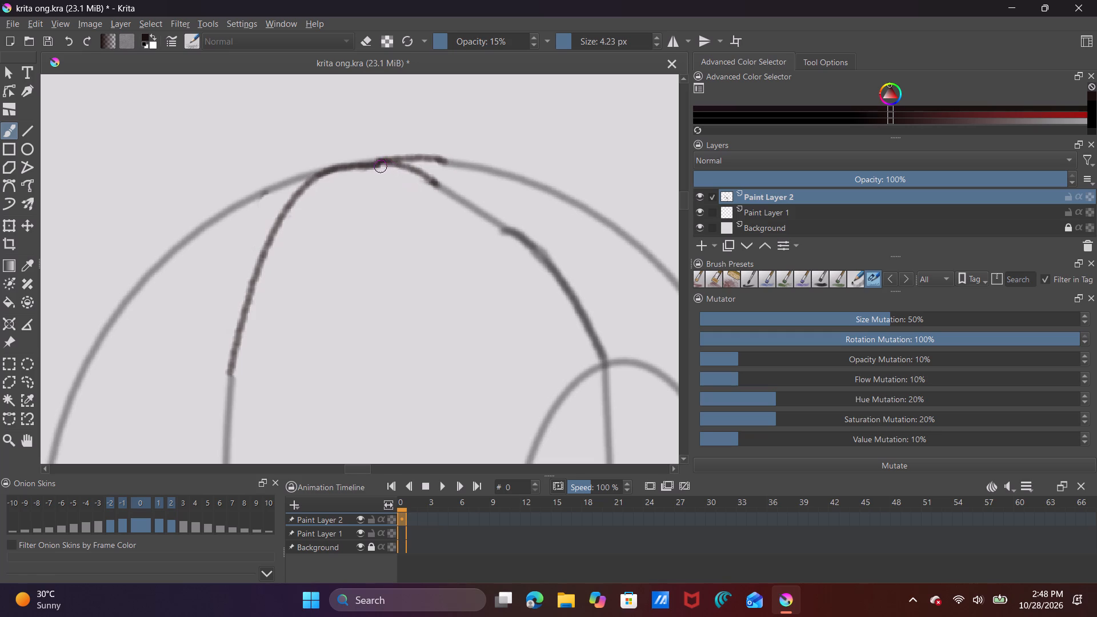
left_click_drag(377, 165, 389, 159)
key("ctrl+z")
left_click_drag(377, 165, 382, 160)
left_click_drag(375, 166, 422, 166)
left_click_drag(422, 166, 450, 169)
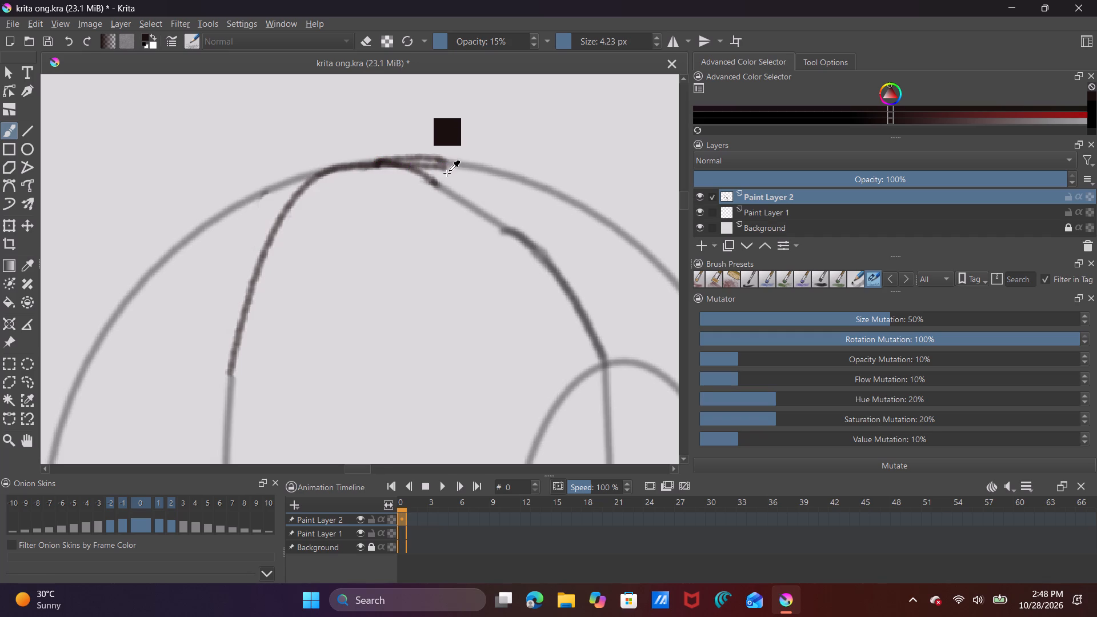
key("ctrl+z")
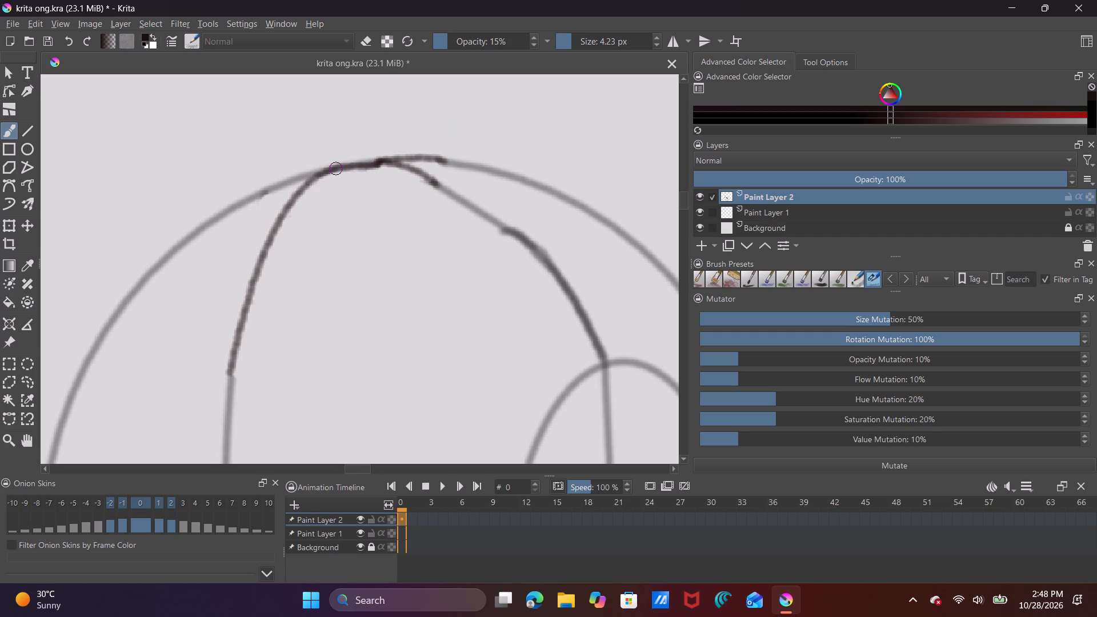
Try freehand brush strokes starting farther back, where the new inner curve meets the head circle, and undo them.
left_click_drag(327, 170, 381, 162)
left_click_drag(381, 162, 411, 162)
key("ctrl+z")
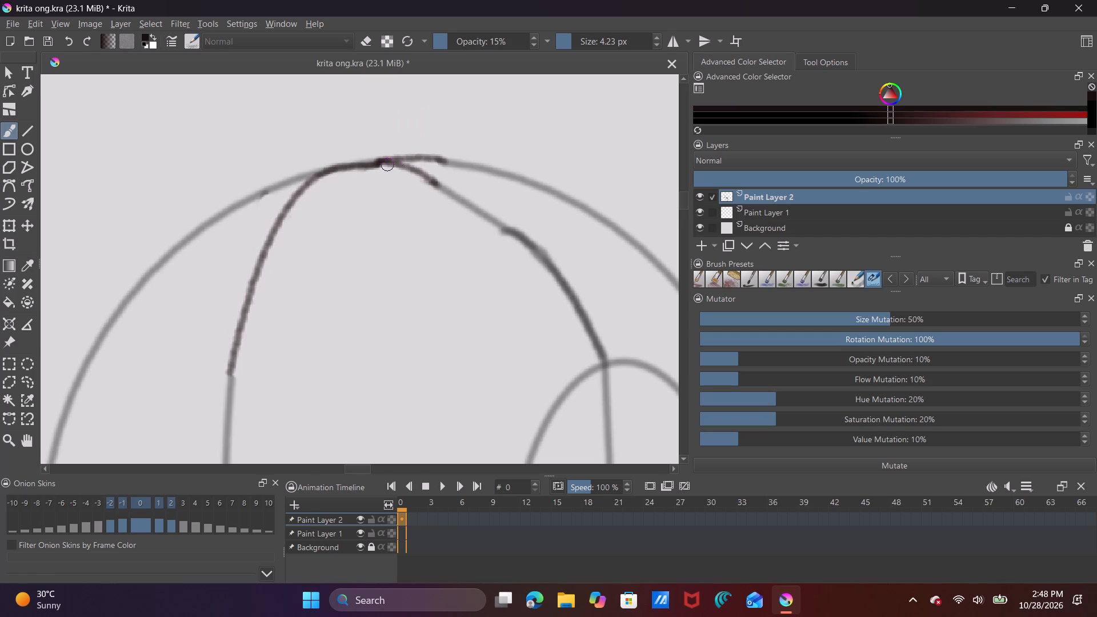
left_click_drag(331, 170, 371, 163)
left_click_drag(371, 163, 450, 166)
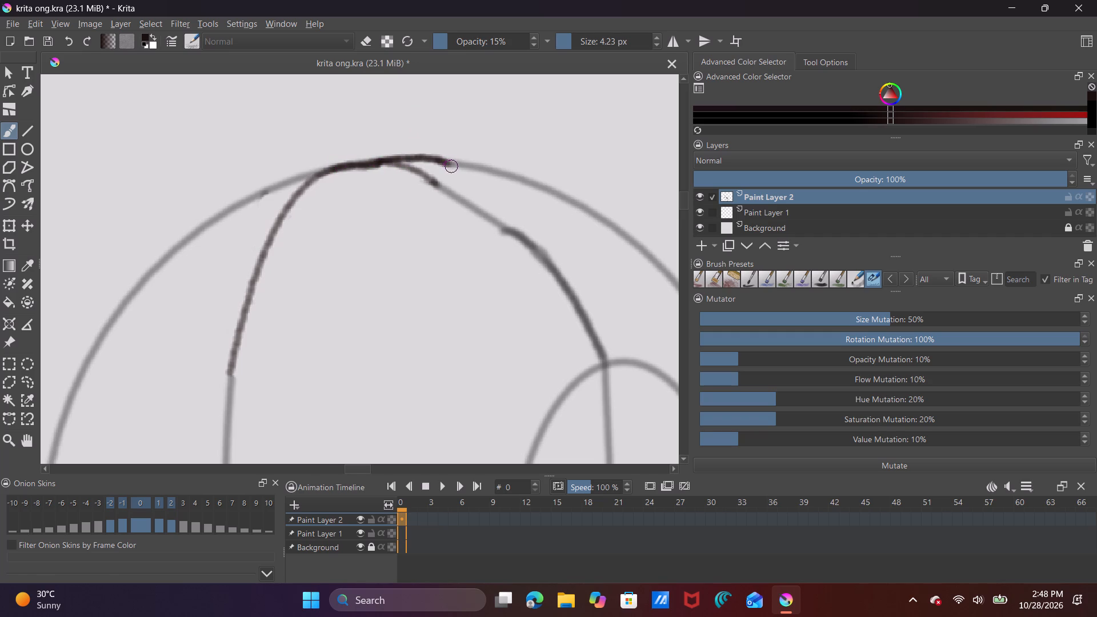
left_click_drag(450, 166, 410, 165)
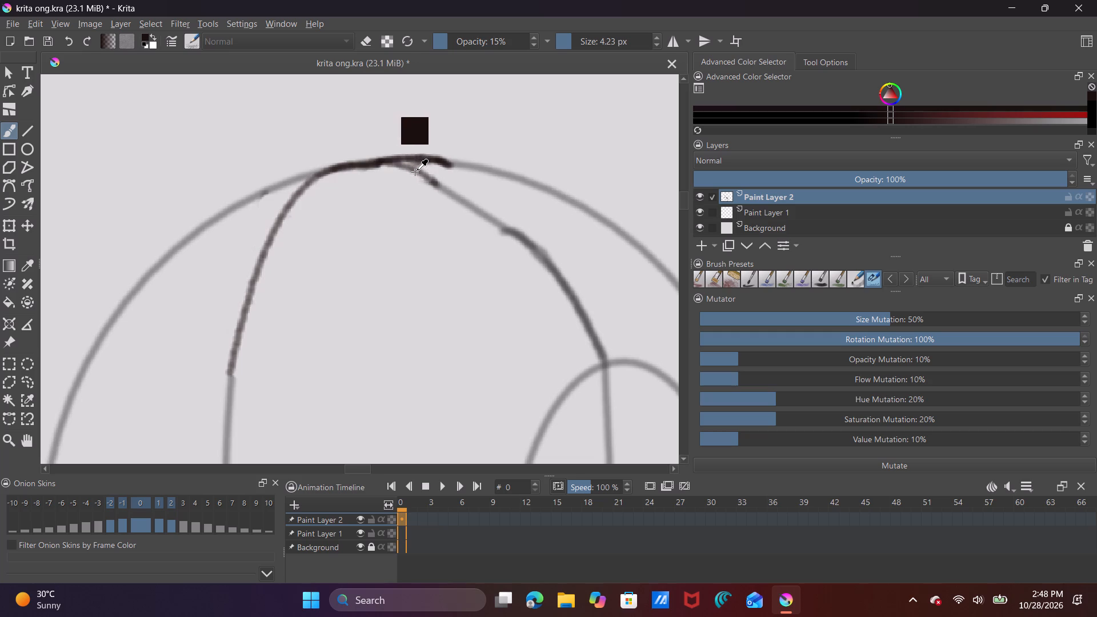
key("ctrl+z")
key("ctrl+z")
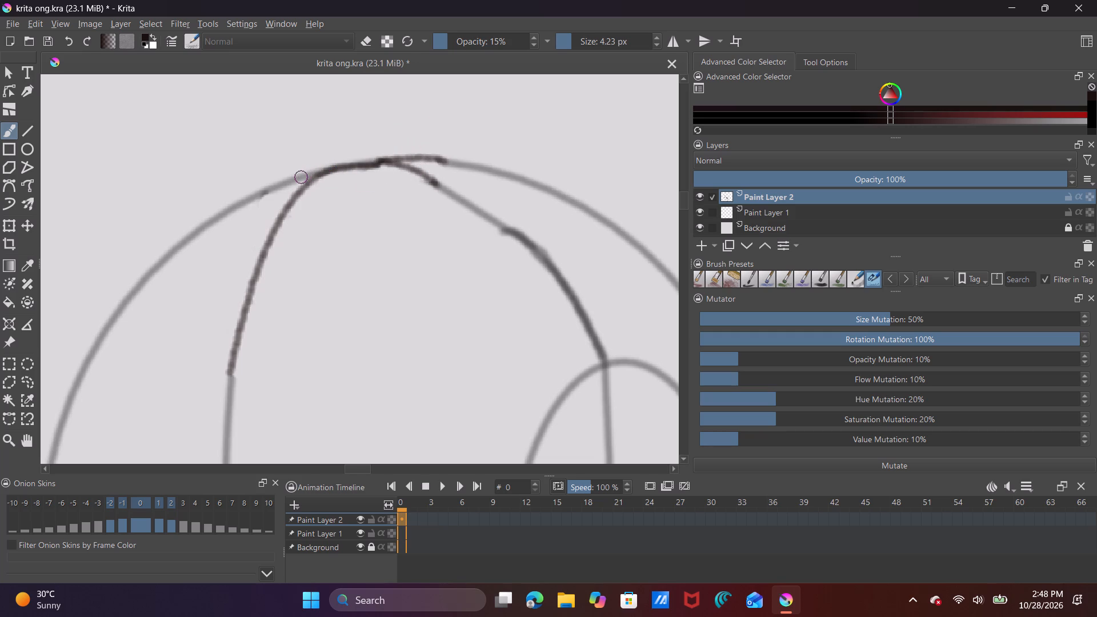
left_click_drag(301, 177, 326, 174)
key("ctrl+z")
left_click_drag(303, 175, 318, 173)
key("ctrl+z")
Darken the crown with freehand brush passes from the inner curve's top across the bridging curve onto the head circle.
left_click_drag(324, 170, 338, 166)
left_click_drag(338, 166, 417, 157)
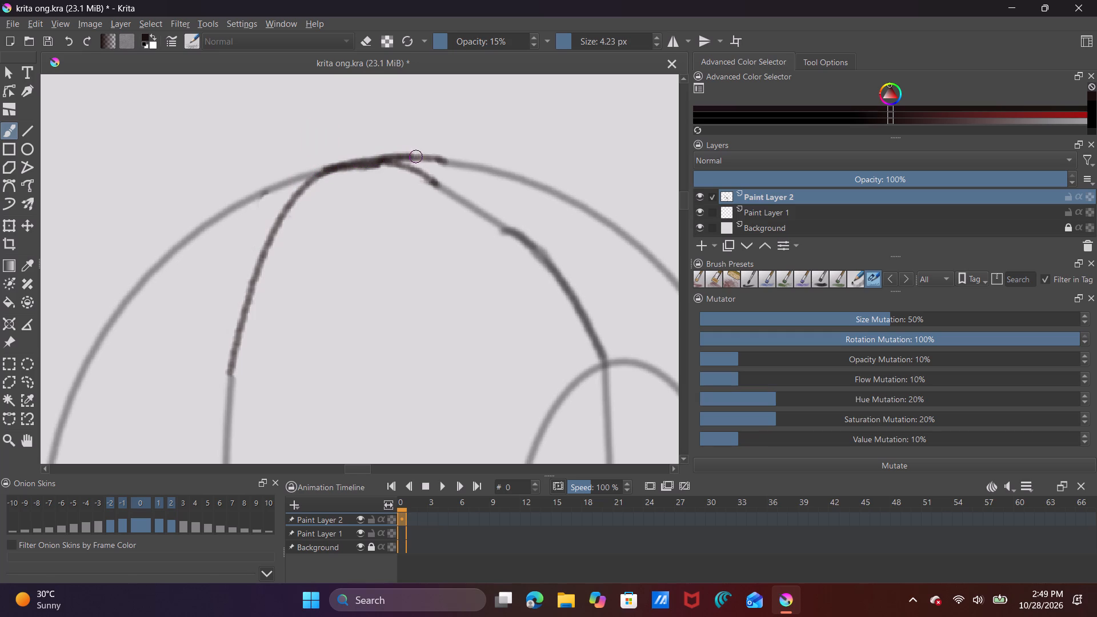
left_click_drag(417, 157, 471, 166)
left_click_drag(445, 163, 426, 161)
left_click_drag(426, 161, 363, 166)
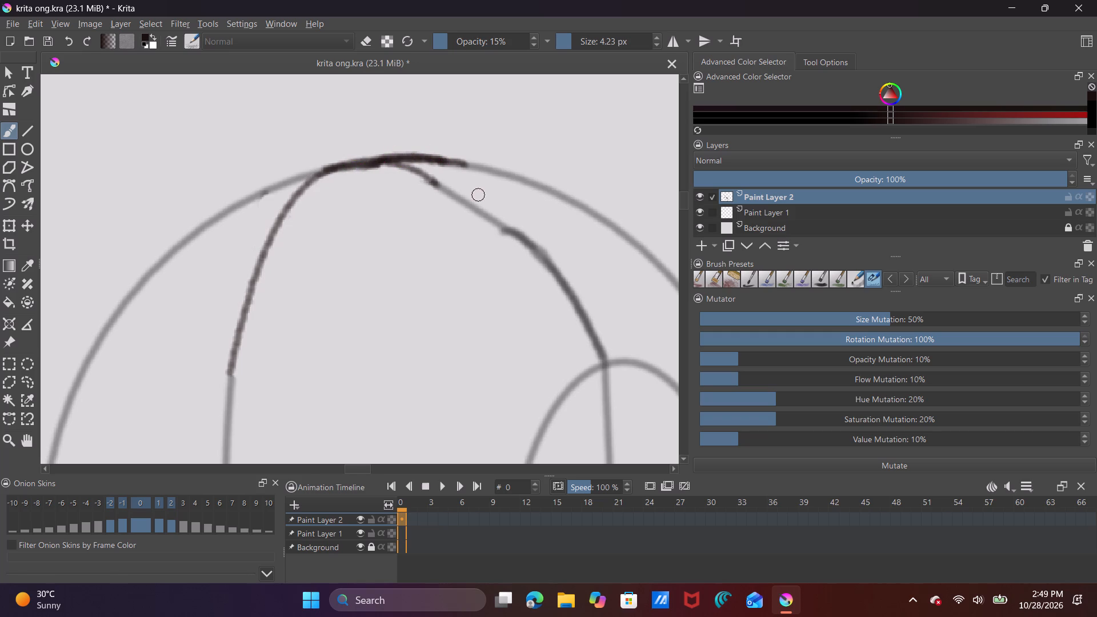
Brush a smooth bowed line from the crown junction just outside the opposite inner line, joining that line at its darker section.
scroll(426, 235, "down", 6)
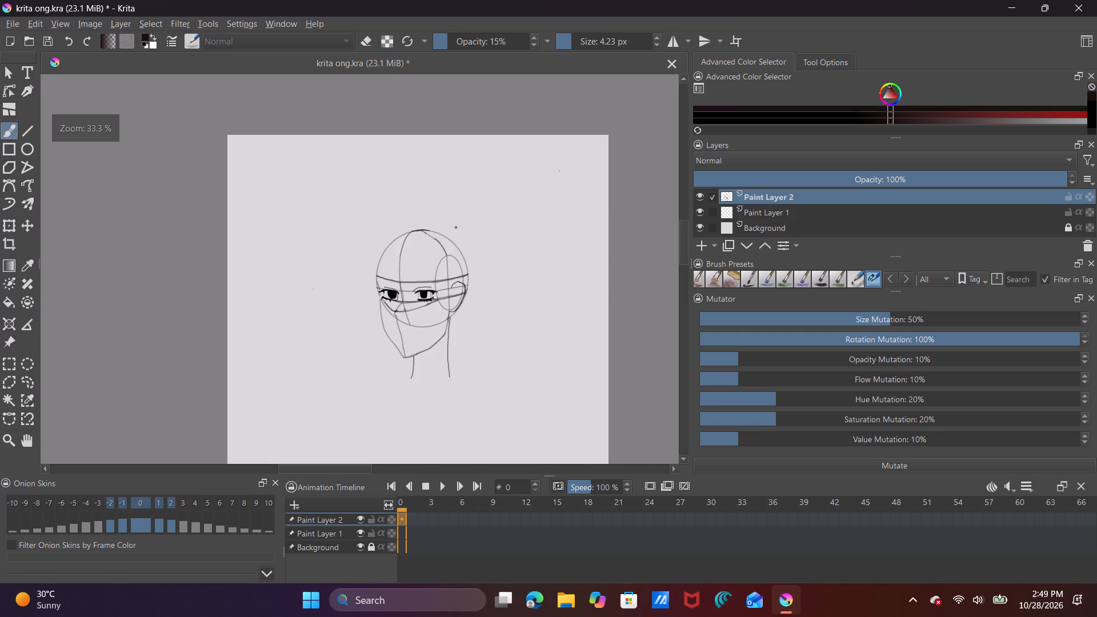
scroll(423, 235, "up", 2)
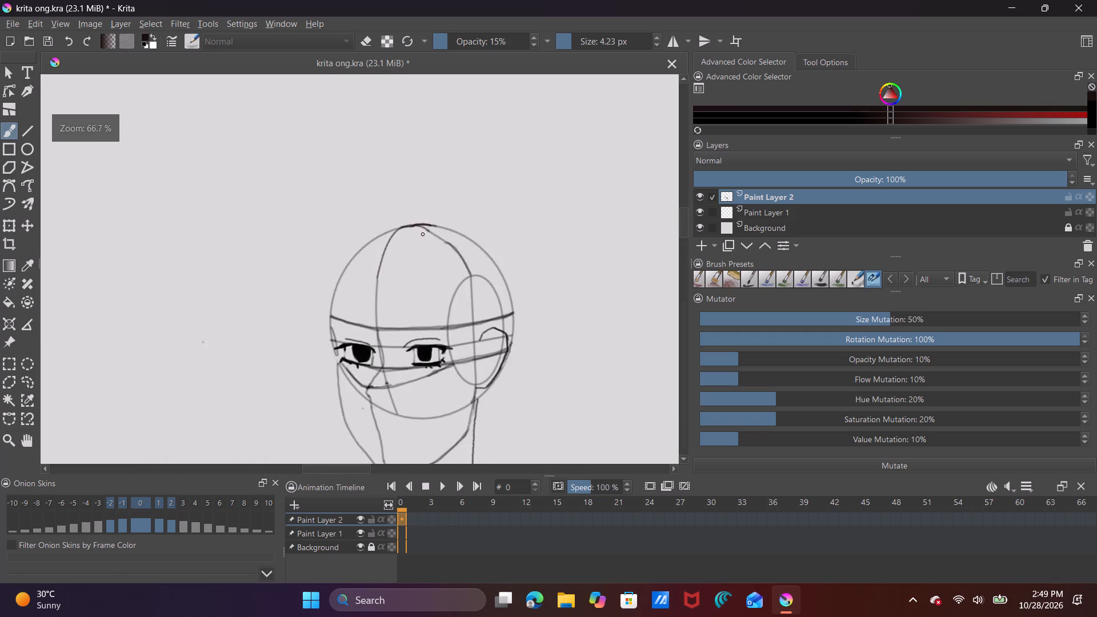
scroll(422, 237, "up", 5)
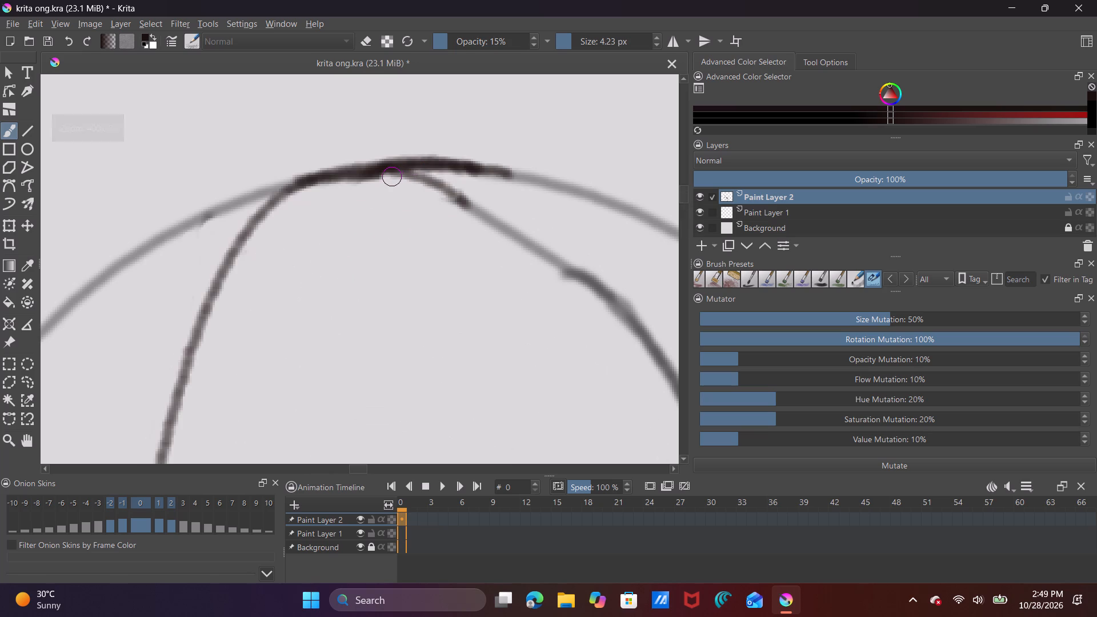
left_click_drag(392, 177, 451, 190)
left_click_drag(451, 190, 499, 212)
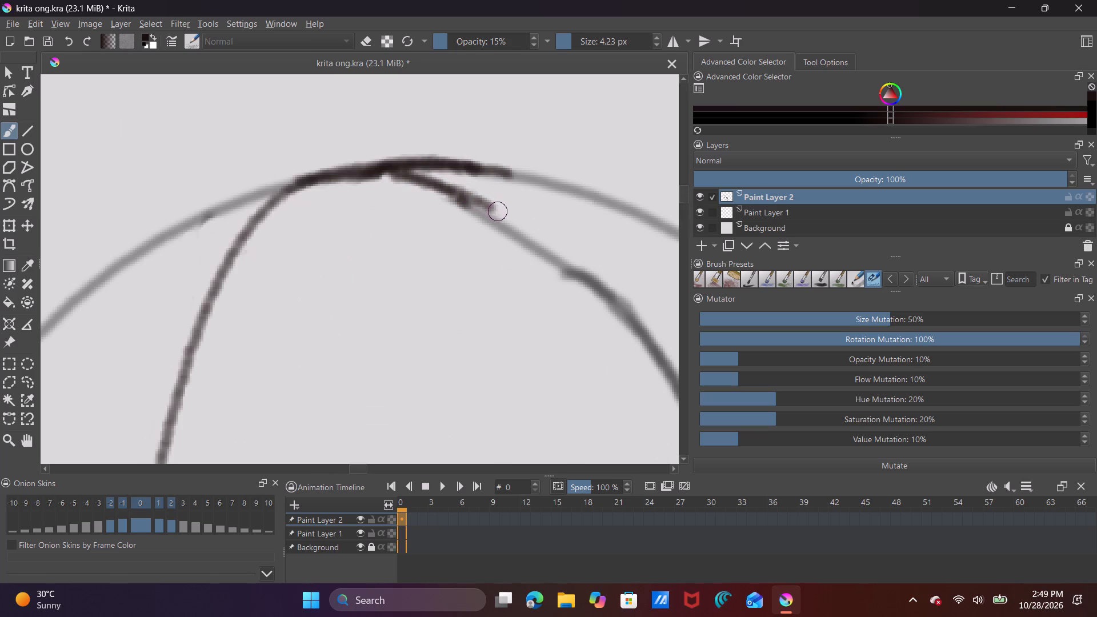
left_click_drag(499, 212, 518, 223)
left_click_drag(518, 223, 556, 251)
left_click_drag(556, 251, 586, 279)
Darken the newly brushed opposite inner line with a second pass from the crown junction down past where it joins the old line.
left_click_drag(395, 177, 468, 193)
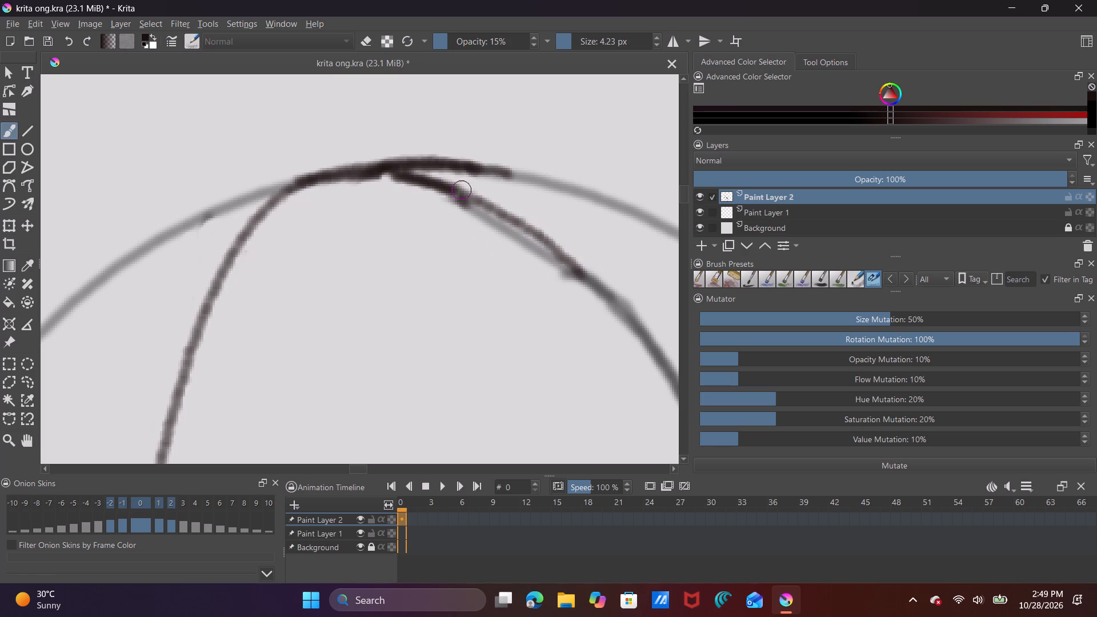
left_click_drag(468, 193, 536, 235)
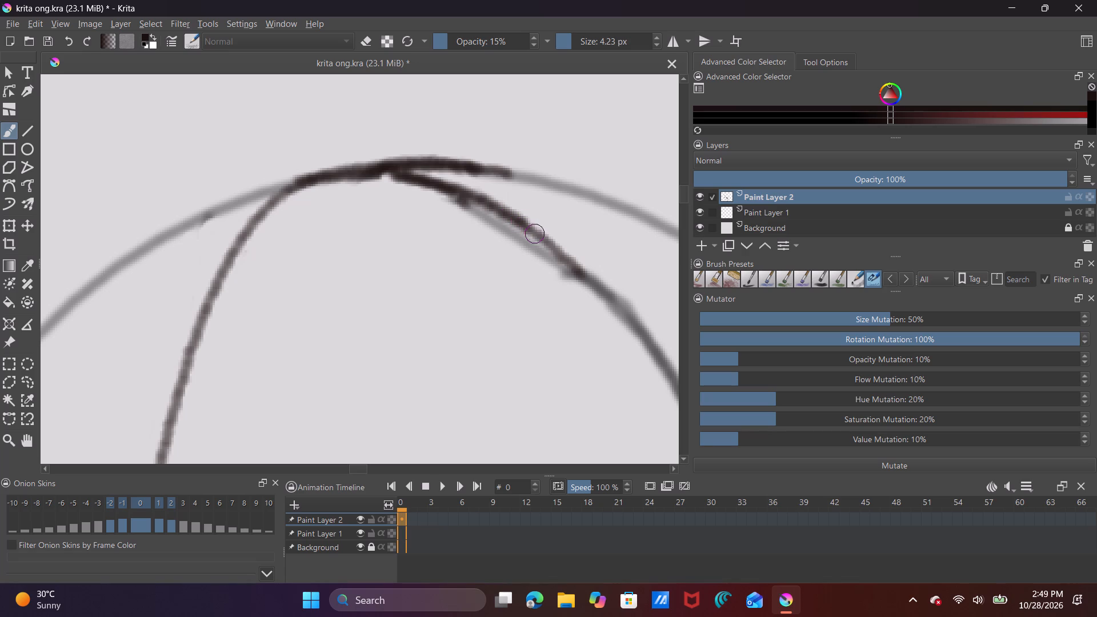
left_click_drag(536, 235, 580, 275)
left_click_drag(580, 275, 603, 297)
Dab the brush at the lower end of the darkened inner line, where it blends into the old line.
left_click_drag(603, 297, 602, 296)
Examine the redrawn inner lines against the whole head circle, and closely inspect the underside of the crown junction for gaps.
scroll(1096, 0, "up", 20)
scroll(1096, 0, "up", 11)
scroll(1096, 0, "down", 1)
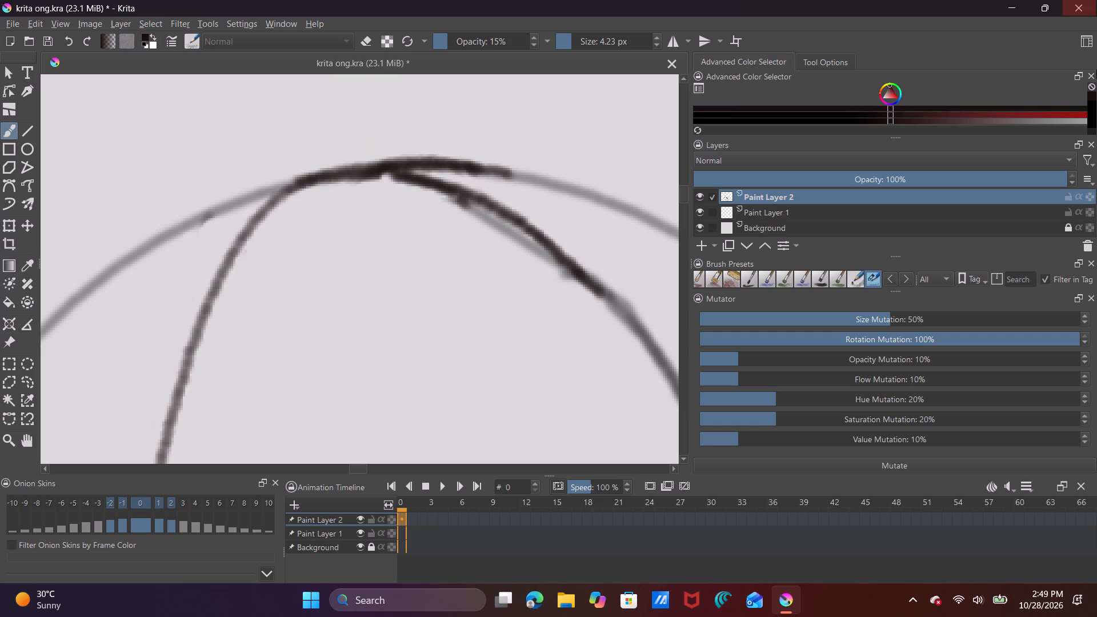
scroll(1096, 69, "down", 3)
scroll(1096, 114, "up", 1)
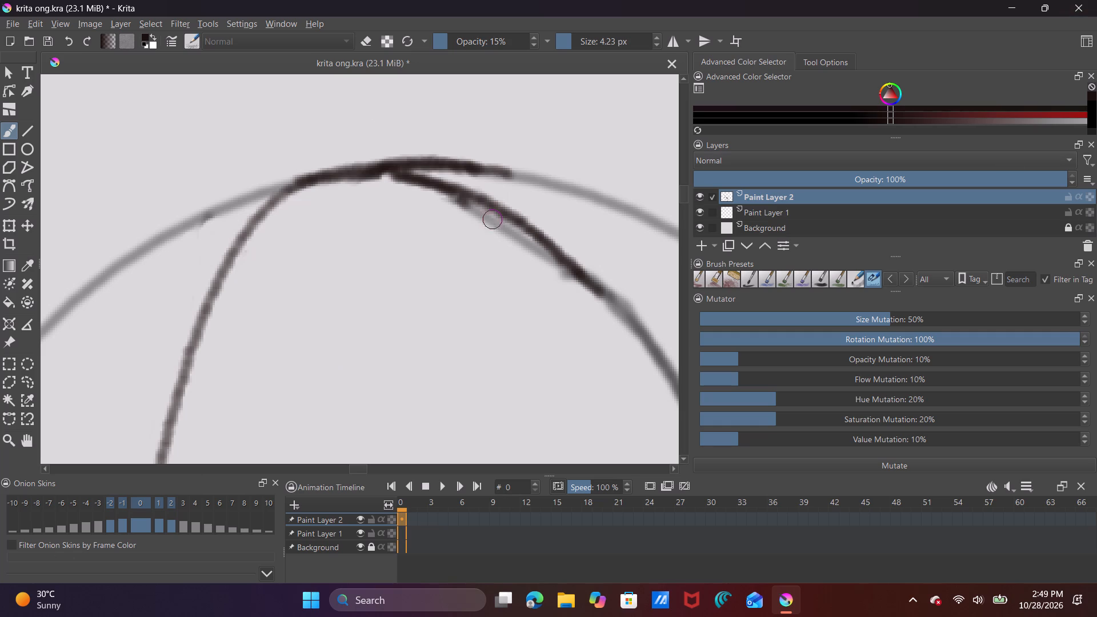
scroll(447, 230, "down", 3)
scroll(442, 227, "up", 1)
scroll(441, 227, "down", 1)
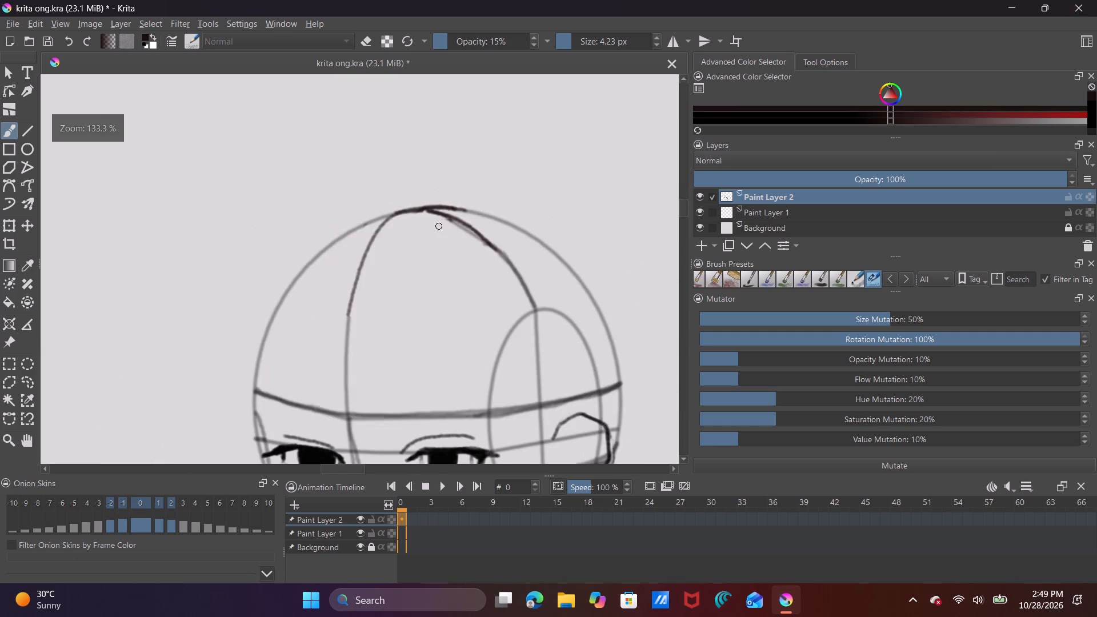
scroll(437, 225, "up", 7)
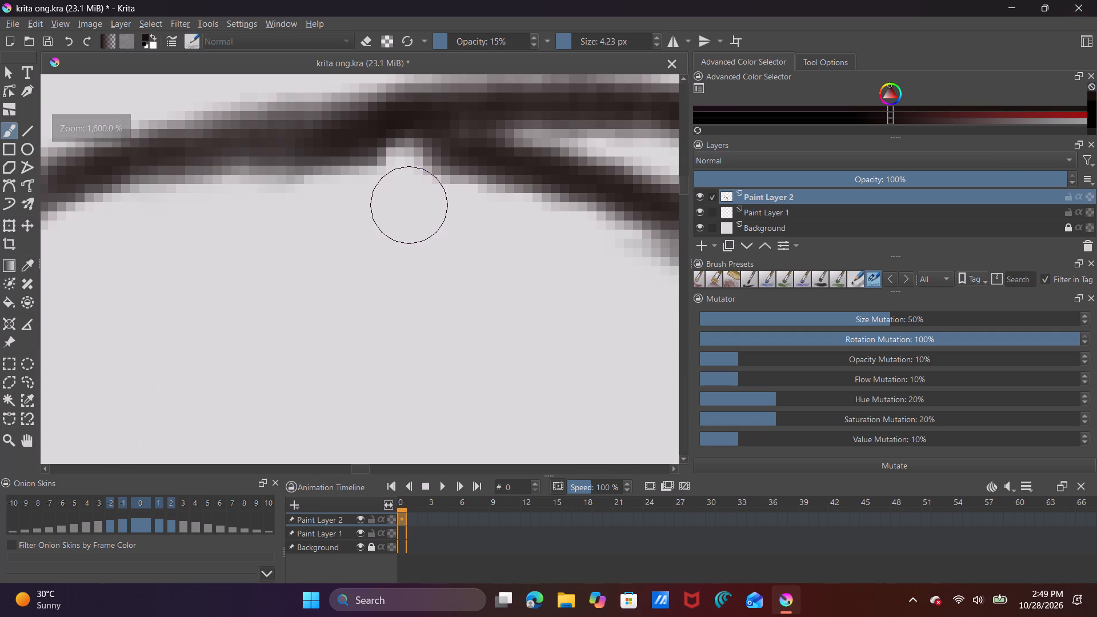
scroll(409, 205, "up", 2)
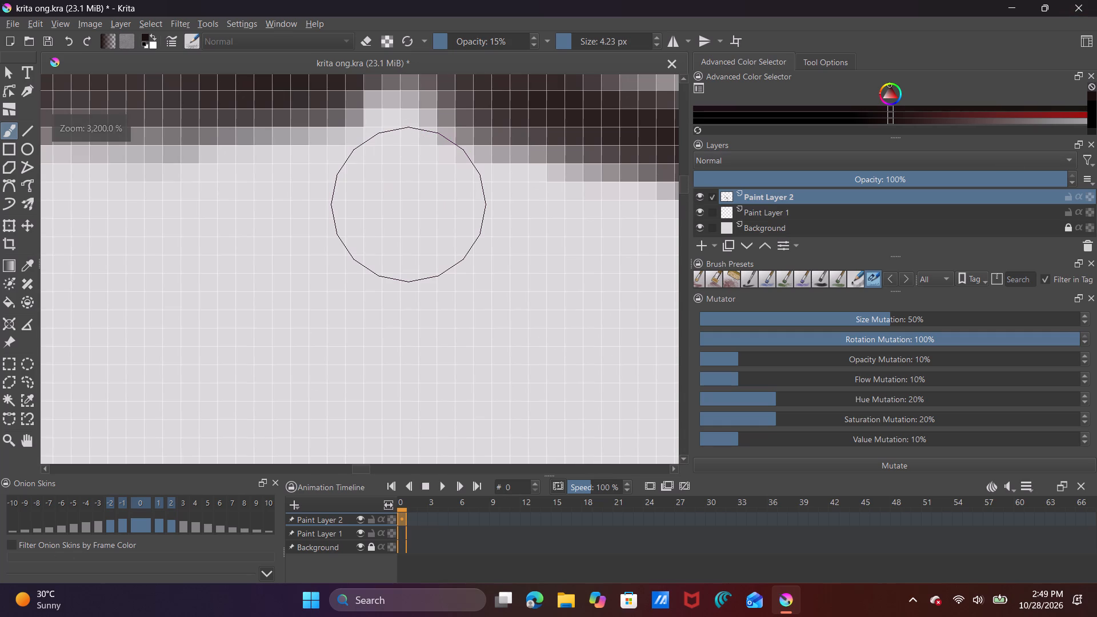